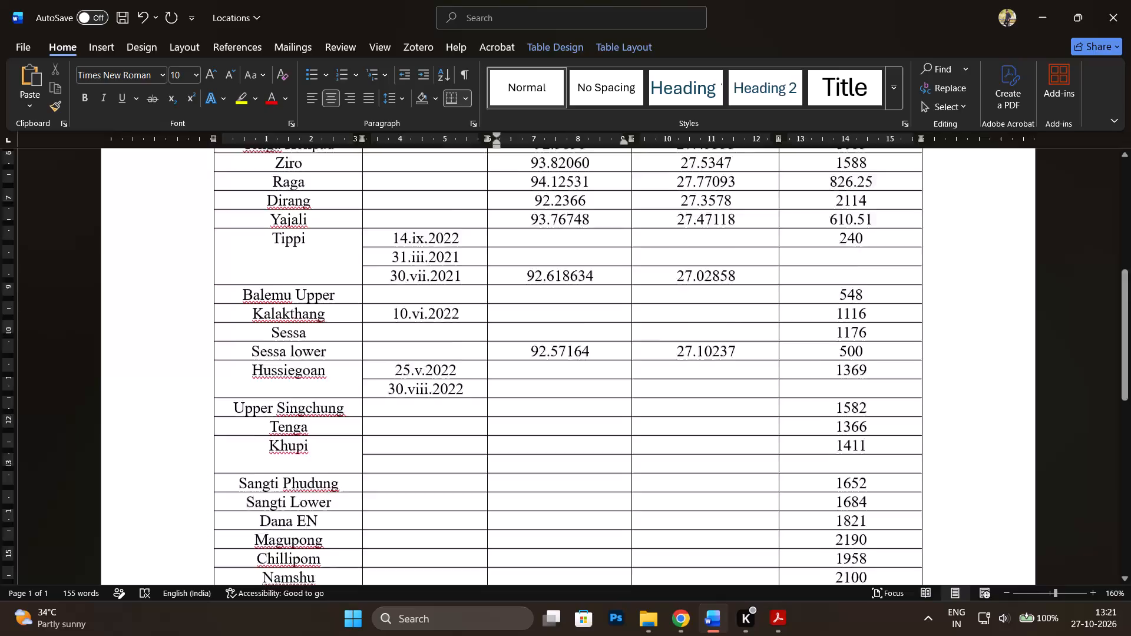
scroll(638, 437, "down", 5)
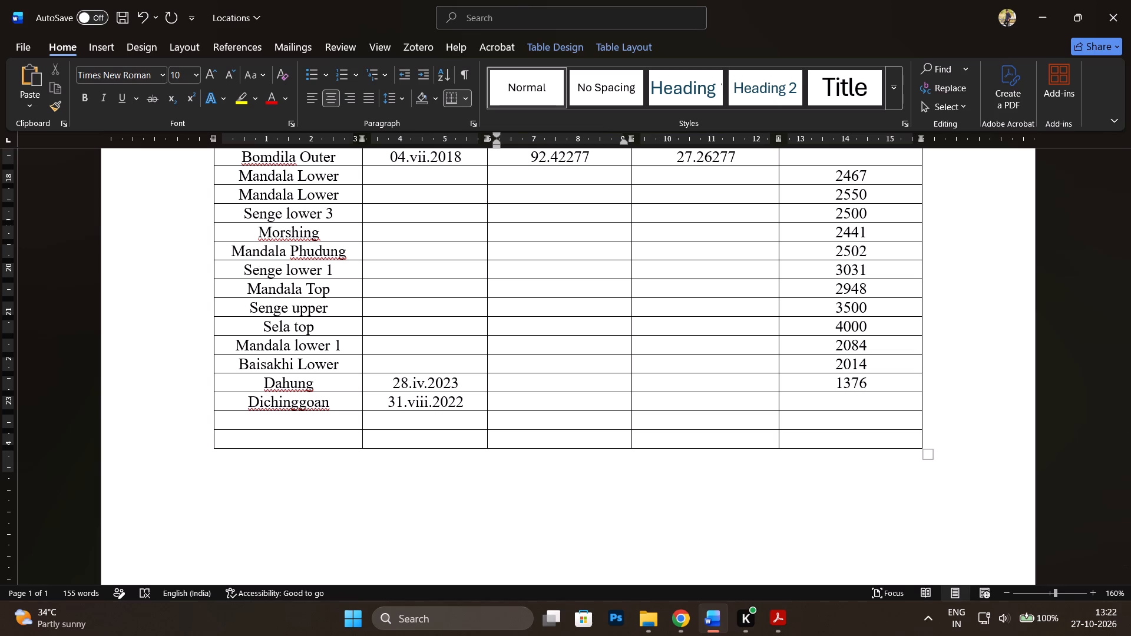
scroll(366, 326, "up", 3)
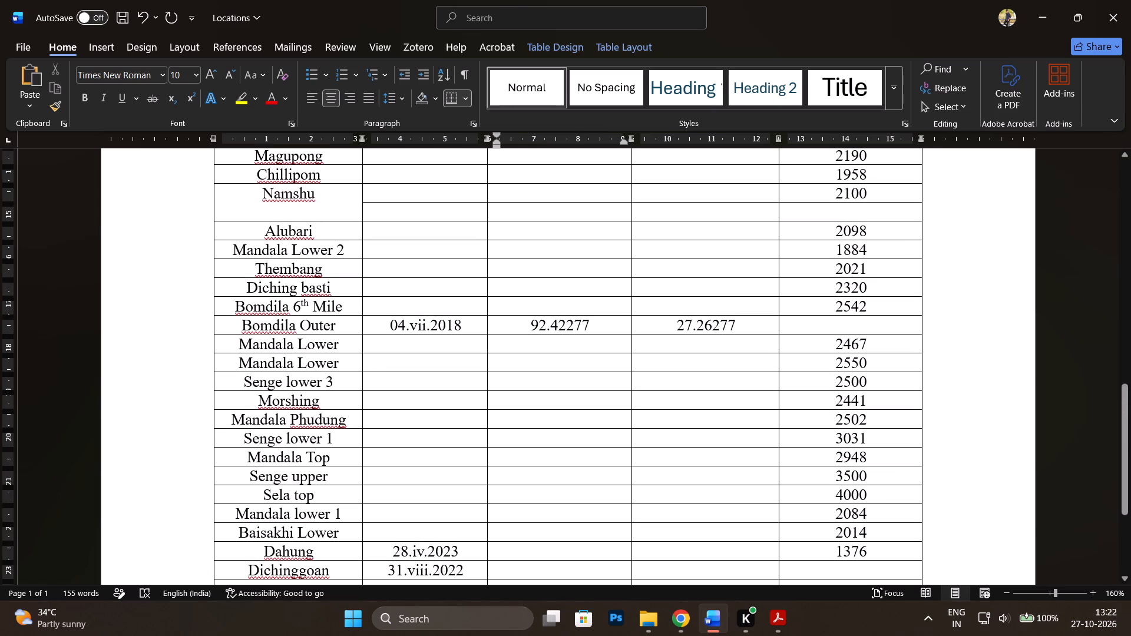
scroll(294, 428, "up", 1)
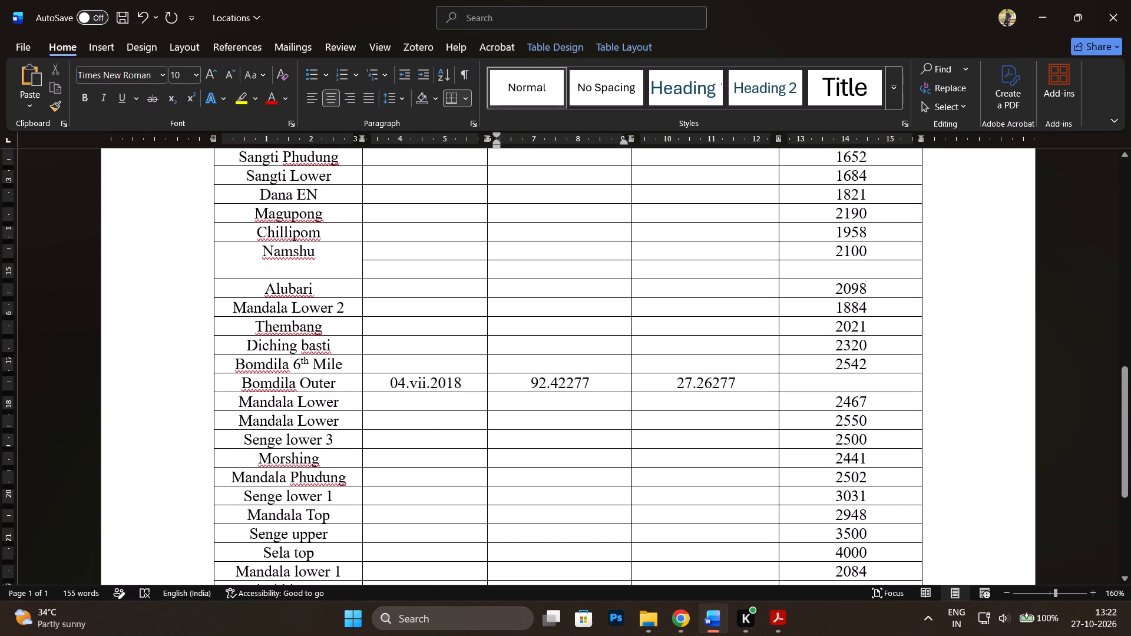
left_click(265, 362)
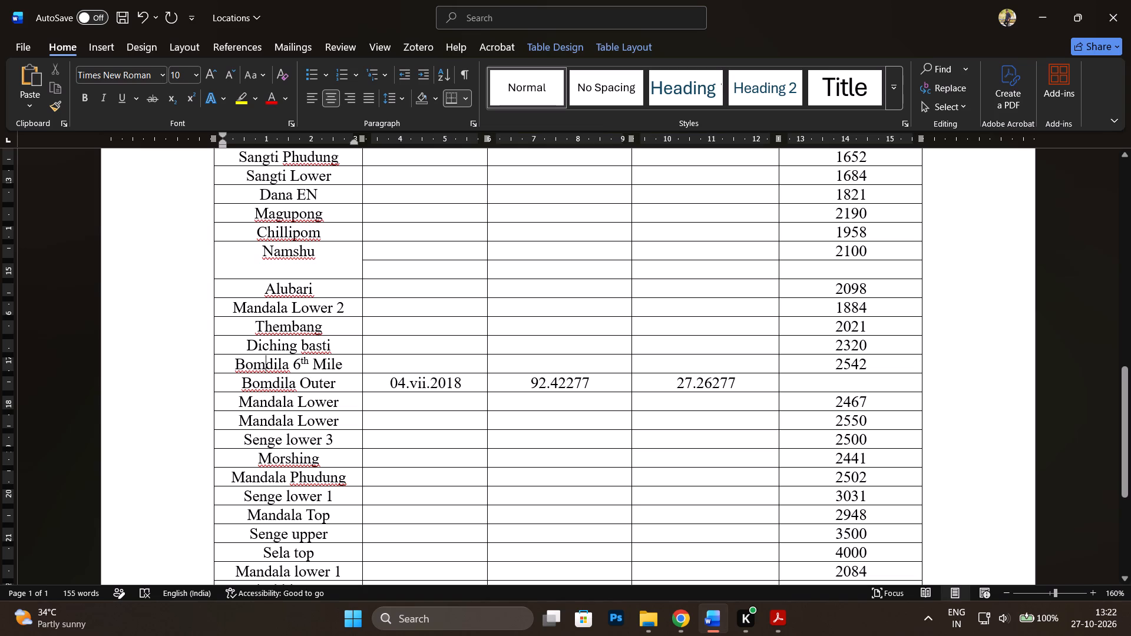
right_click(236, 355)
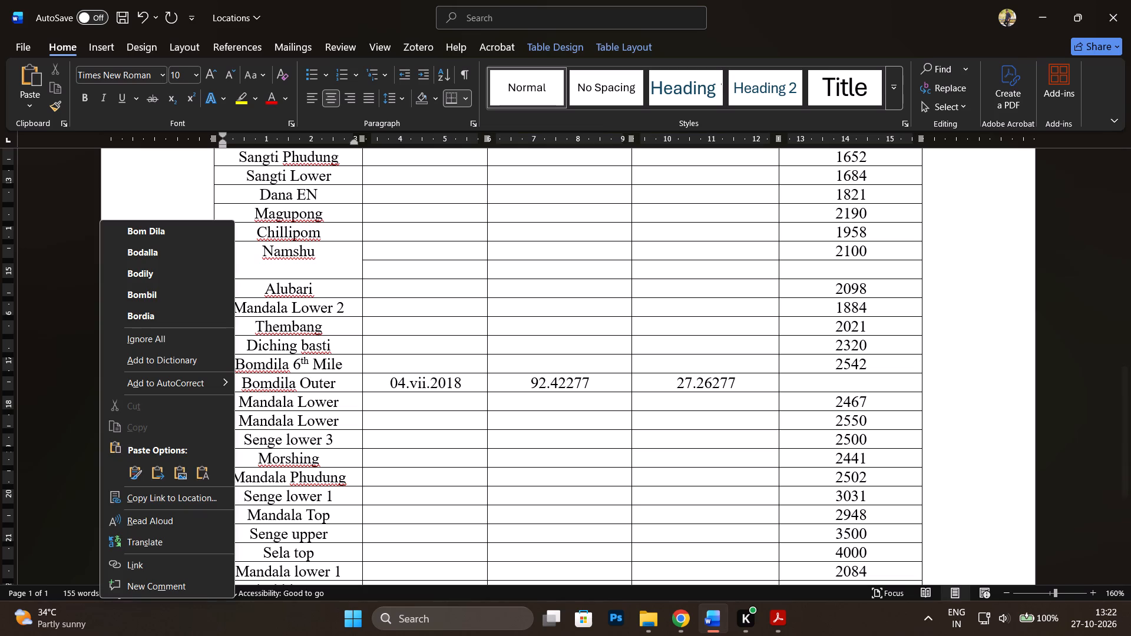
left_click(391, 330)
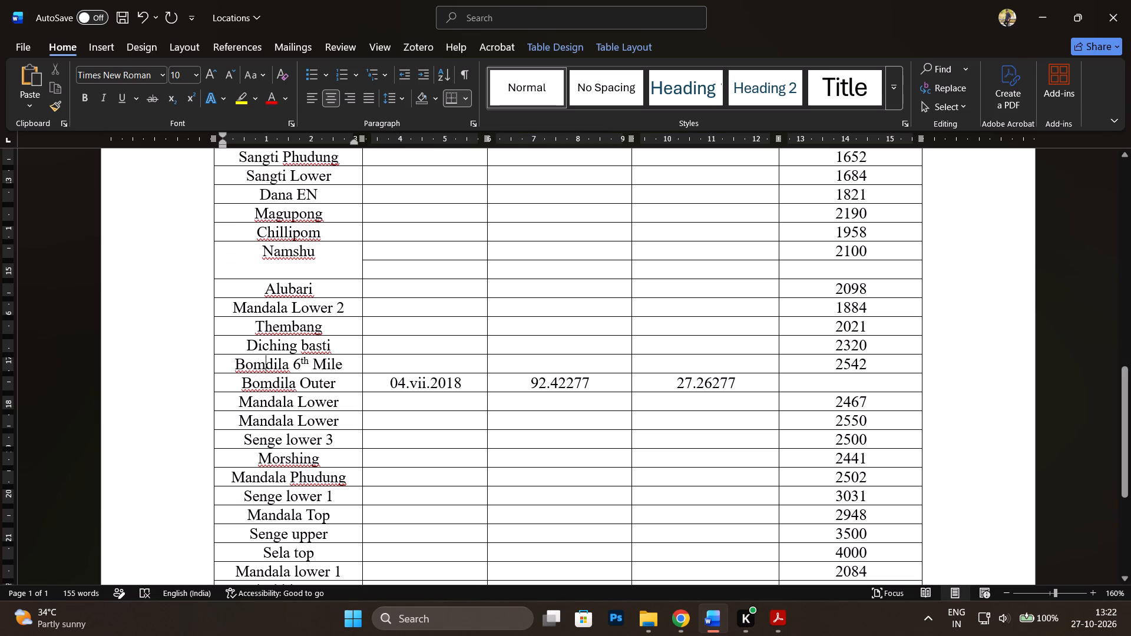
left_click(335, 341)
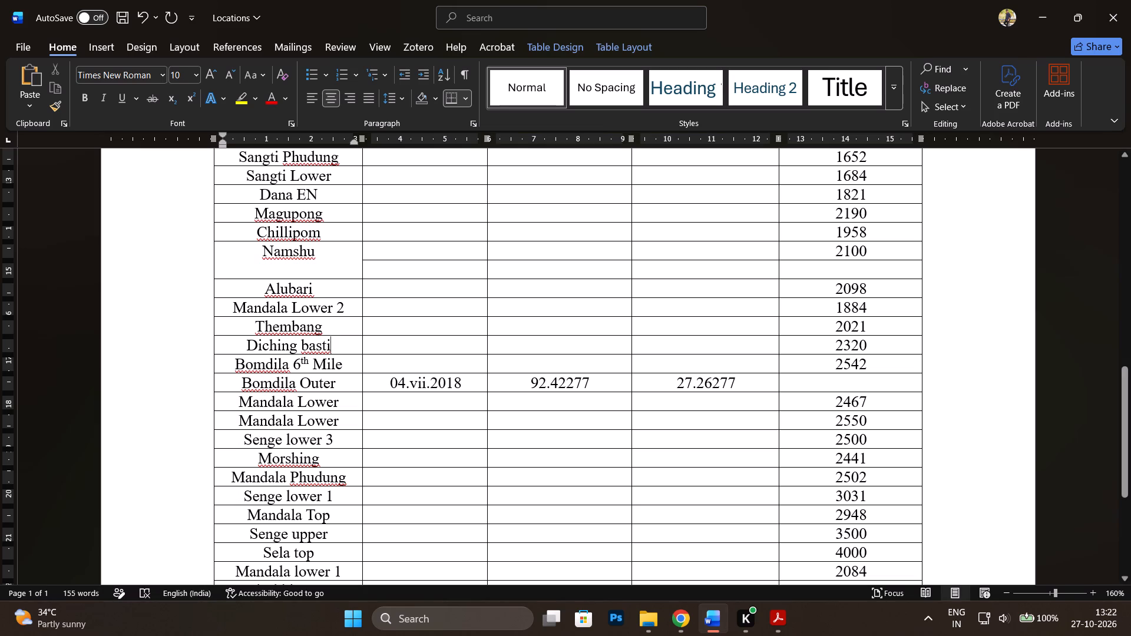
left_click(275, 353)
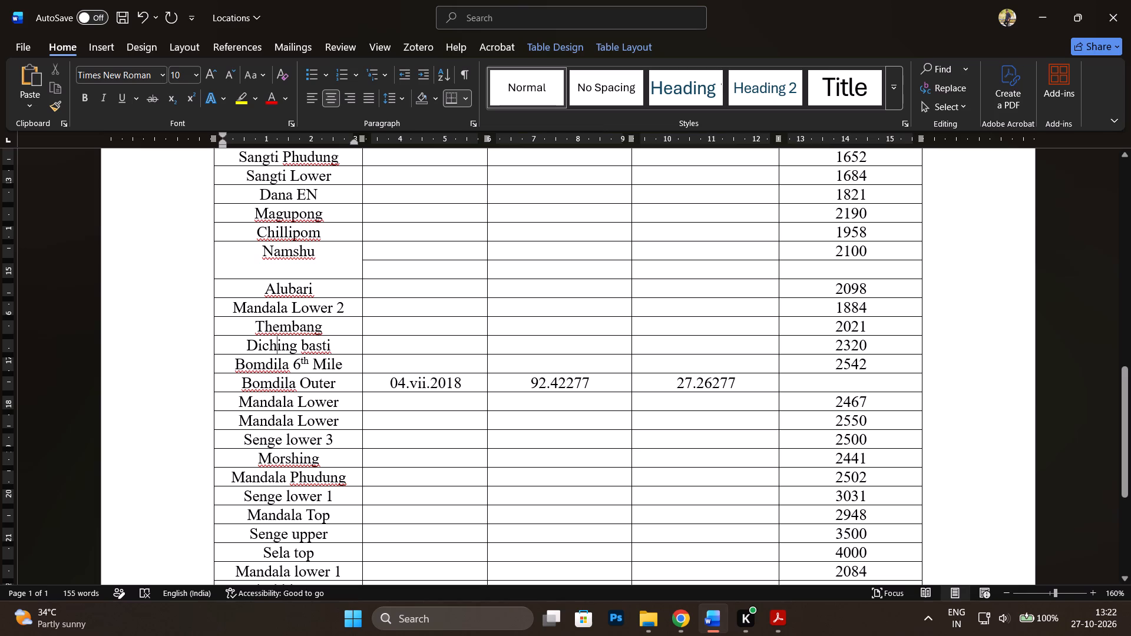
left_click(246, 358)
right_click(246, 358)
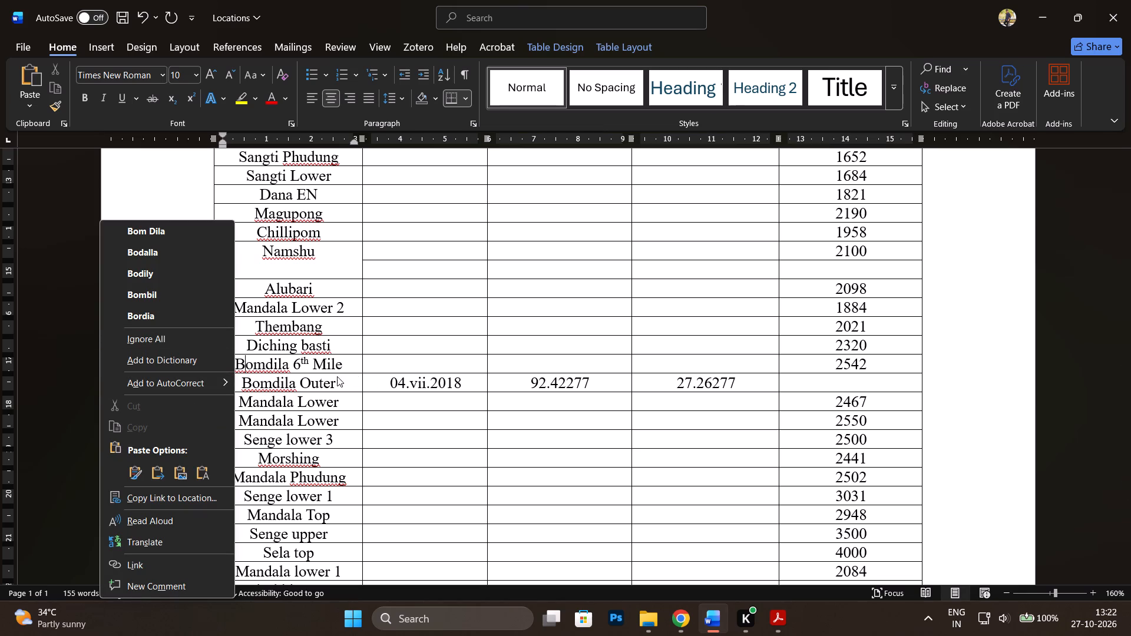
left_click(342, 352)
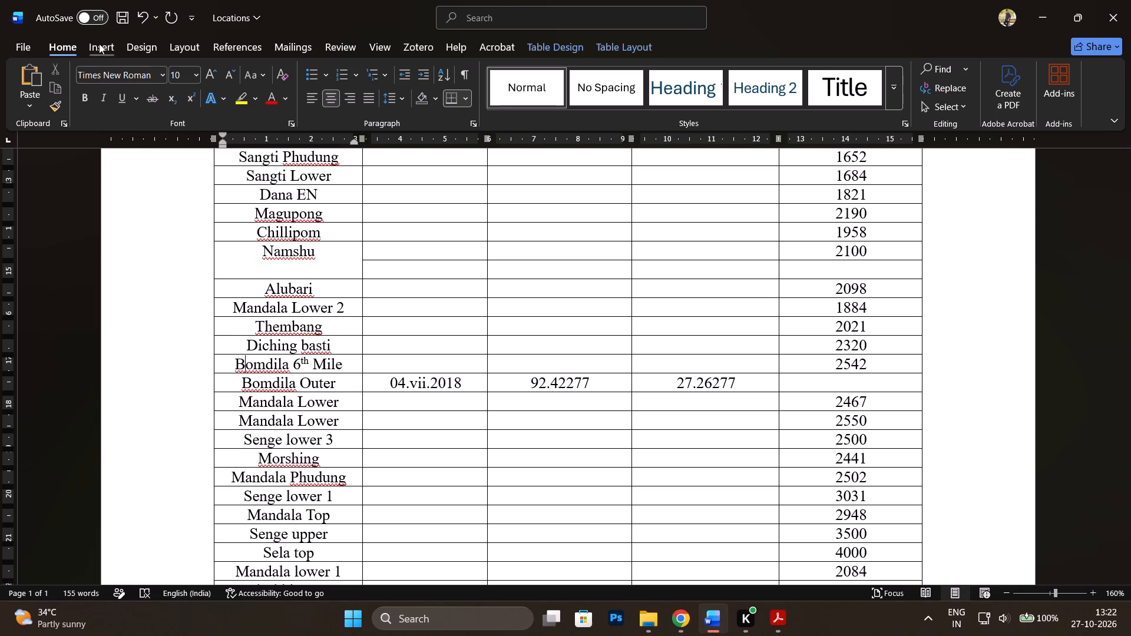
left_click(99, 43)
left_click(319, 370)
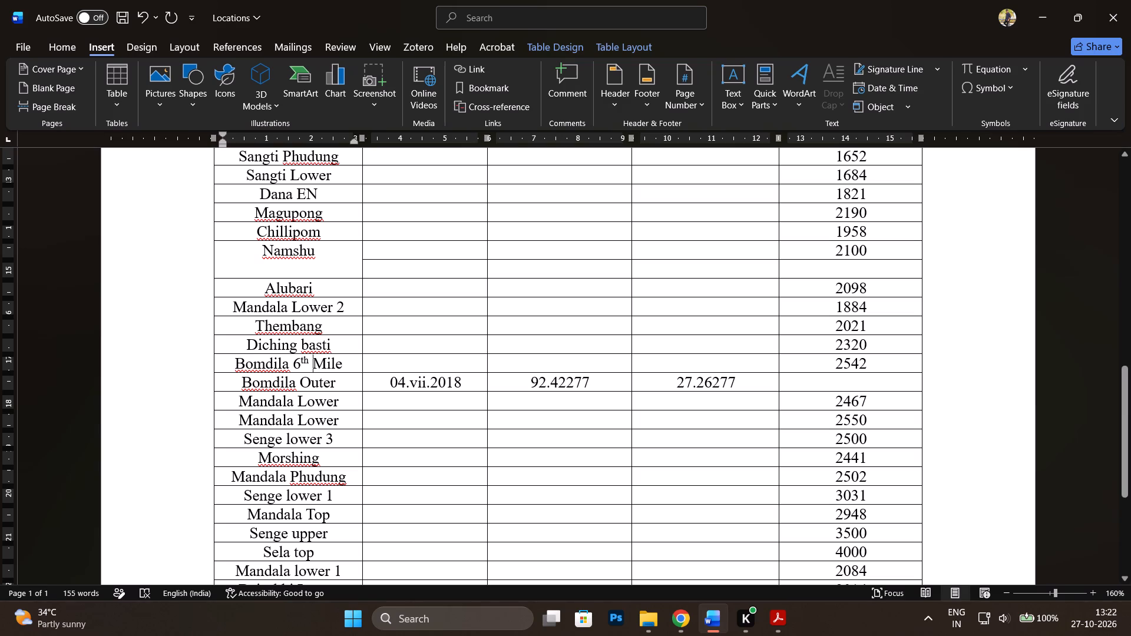
Insert a new table row directly above the Bomdila 6th Mile row.
left_click_drag(234, 363, 353, 362)
left_click(354, 362)
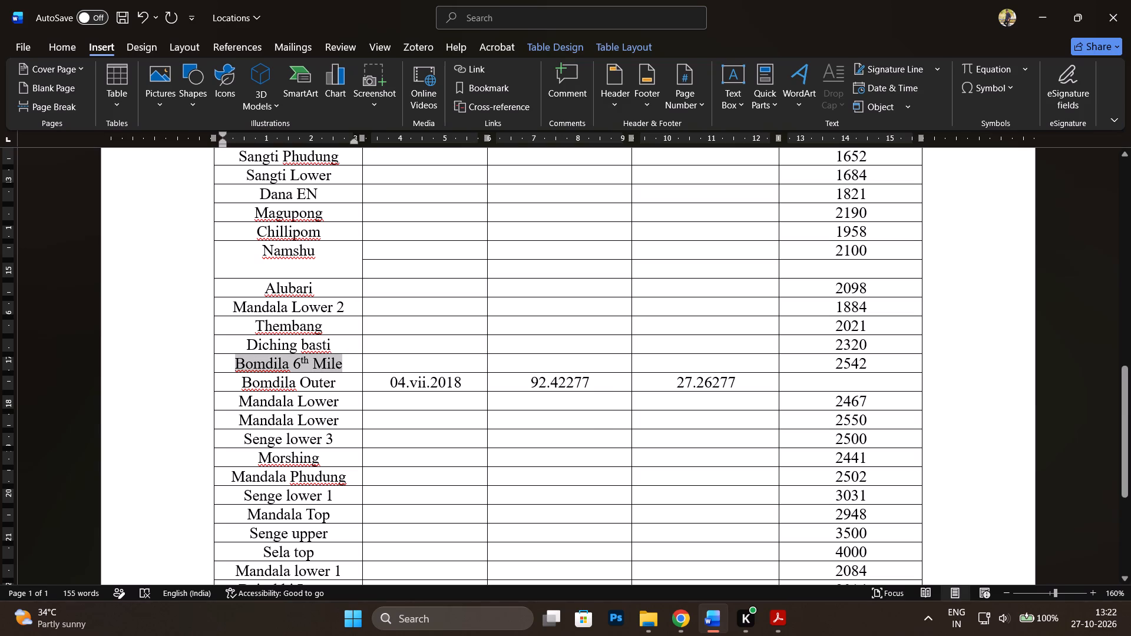
left_click_drag(354, 361, 243, 361)
right_click(227, 361)
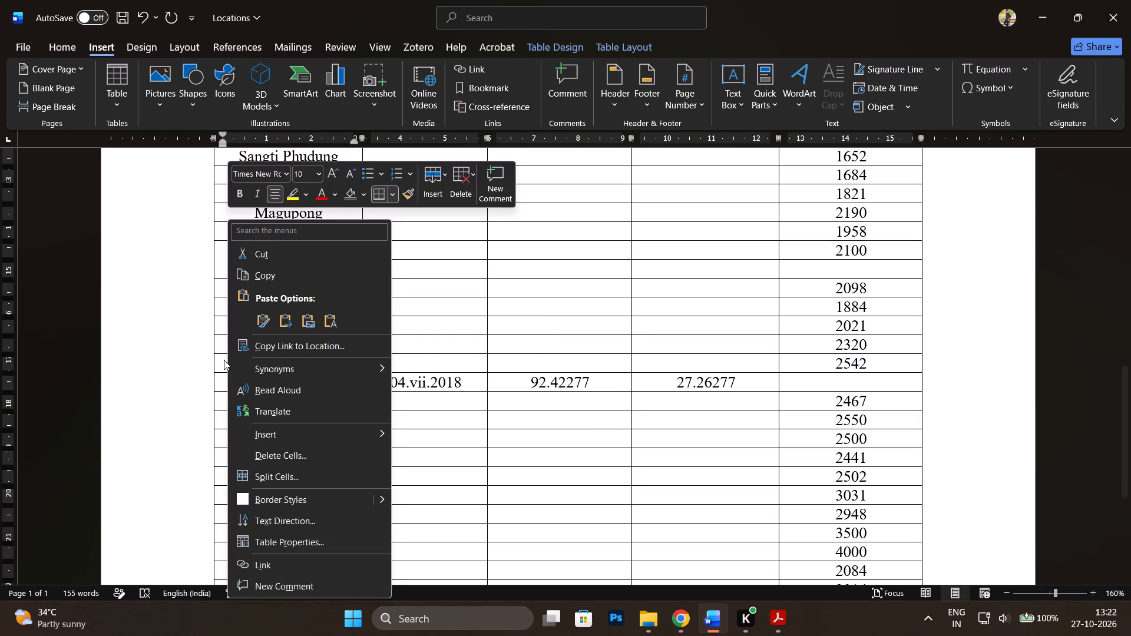
left_click(294, 428)
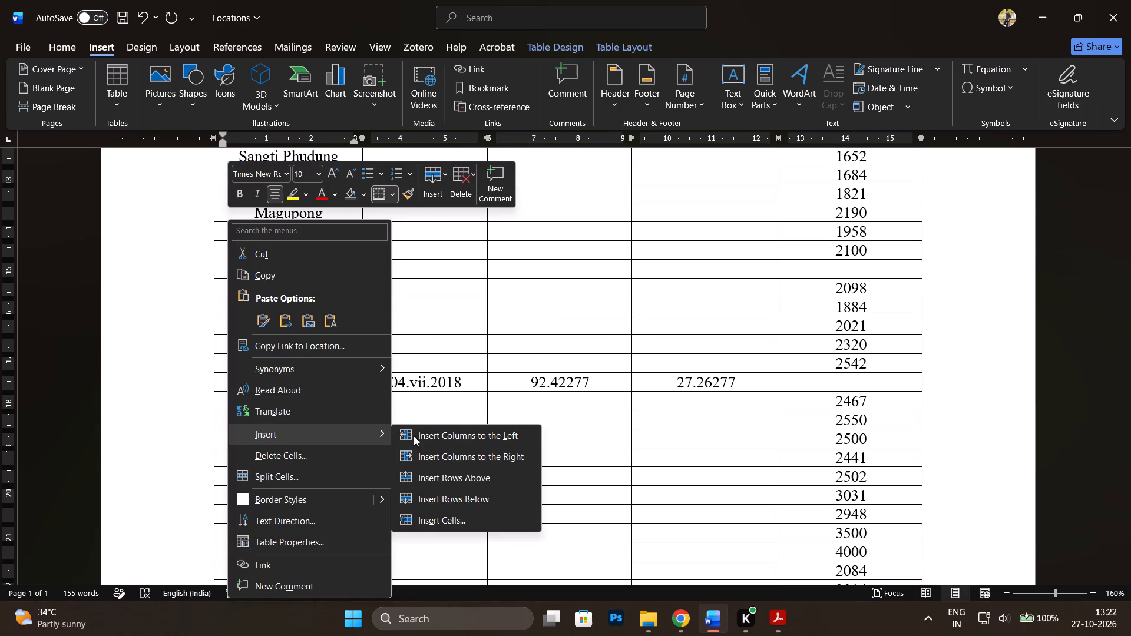
left_click(462, 472)
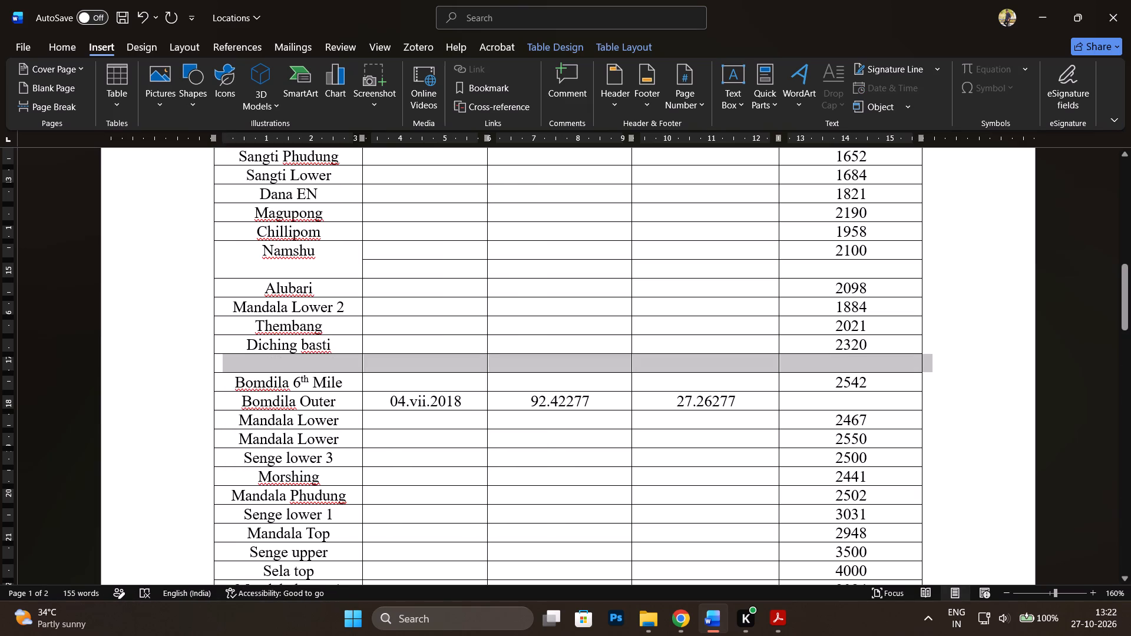
Fill the new row with the location name Bomdila and the date 29.v.2022.
left_click(316, 365)
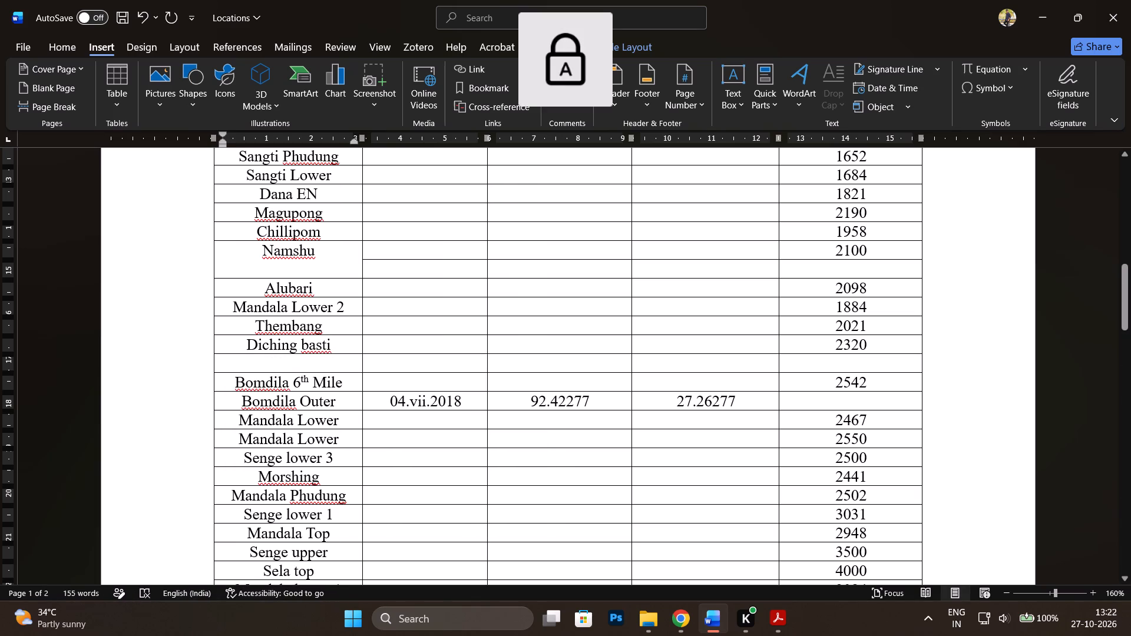
type("om")
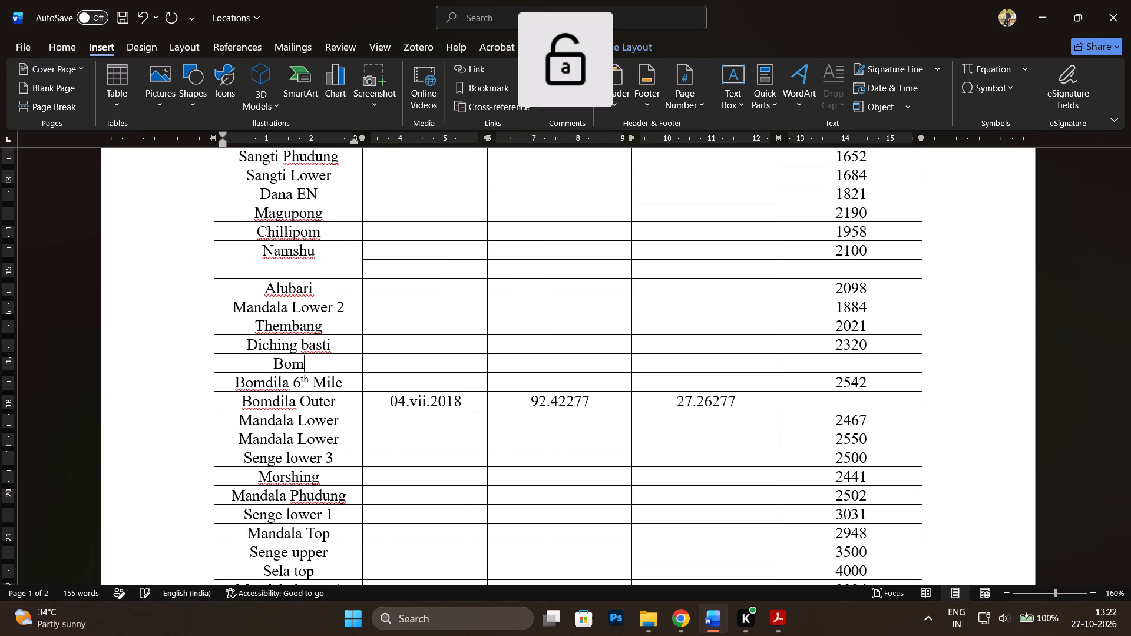
type("dila")
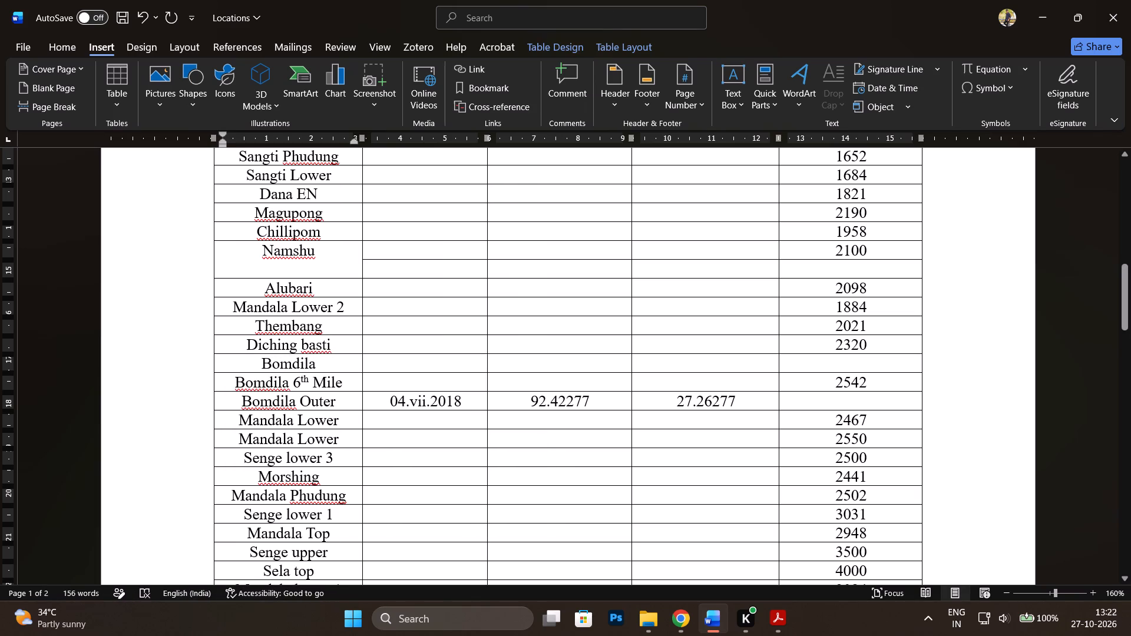
left_click(402, 361)
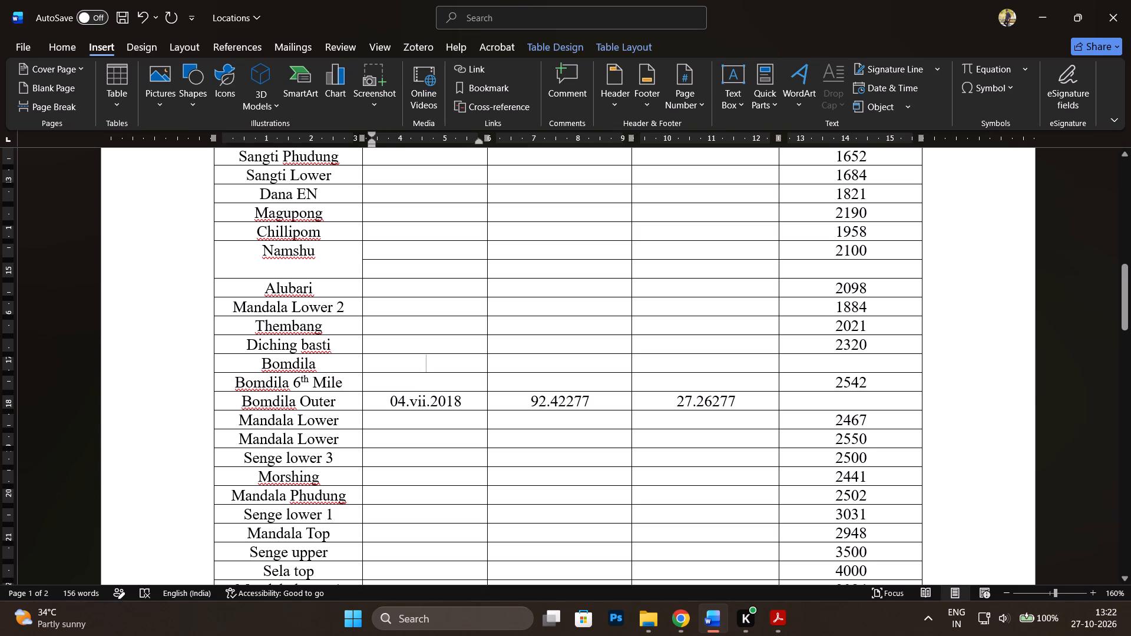
key("2")
key("9")
key("period")
key("v")
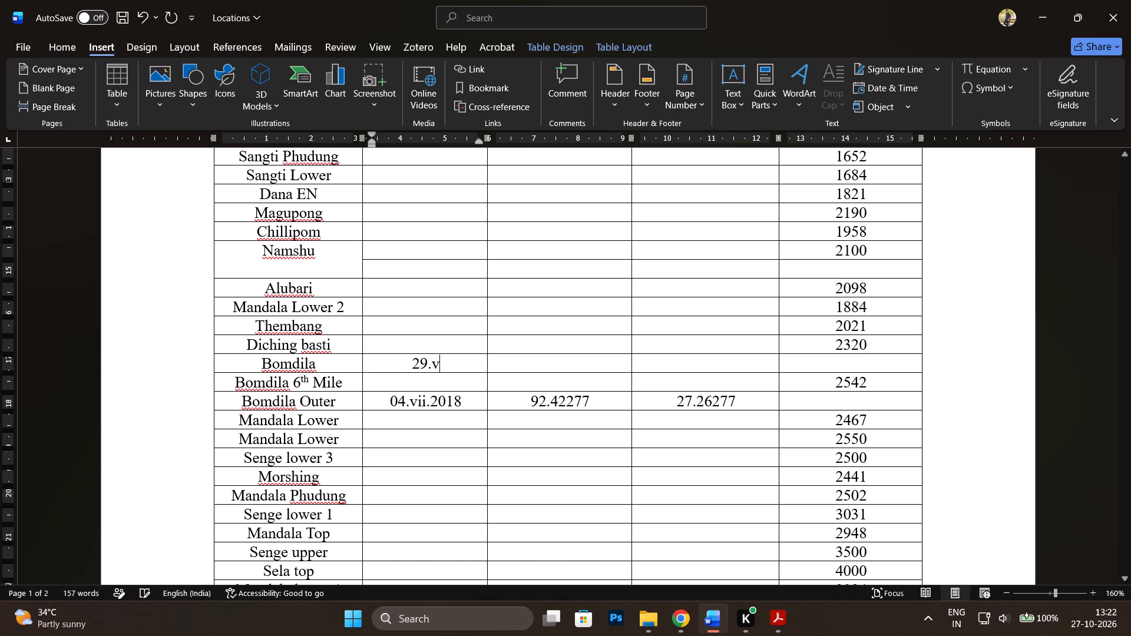
key("period")
type("2022")
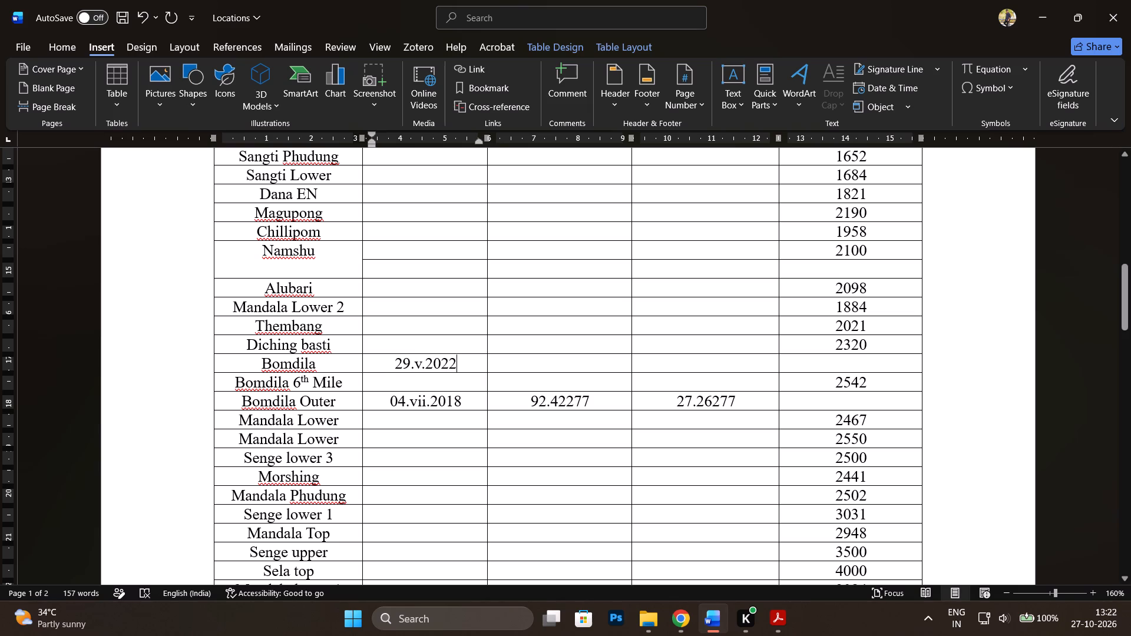
Place the cursor in the Bomdila row's empty coordinate cell next to the date.
left_click(545, 370)
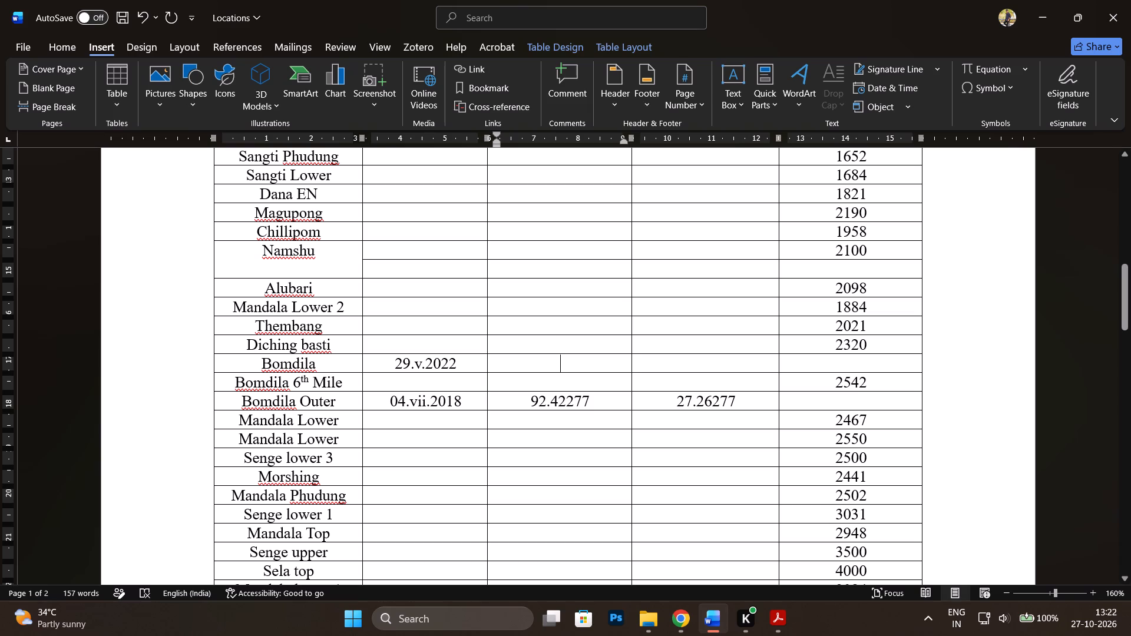
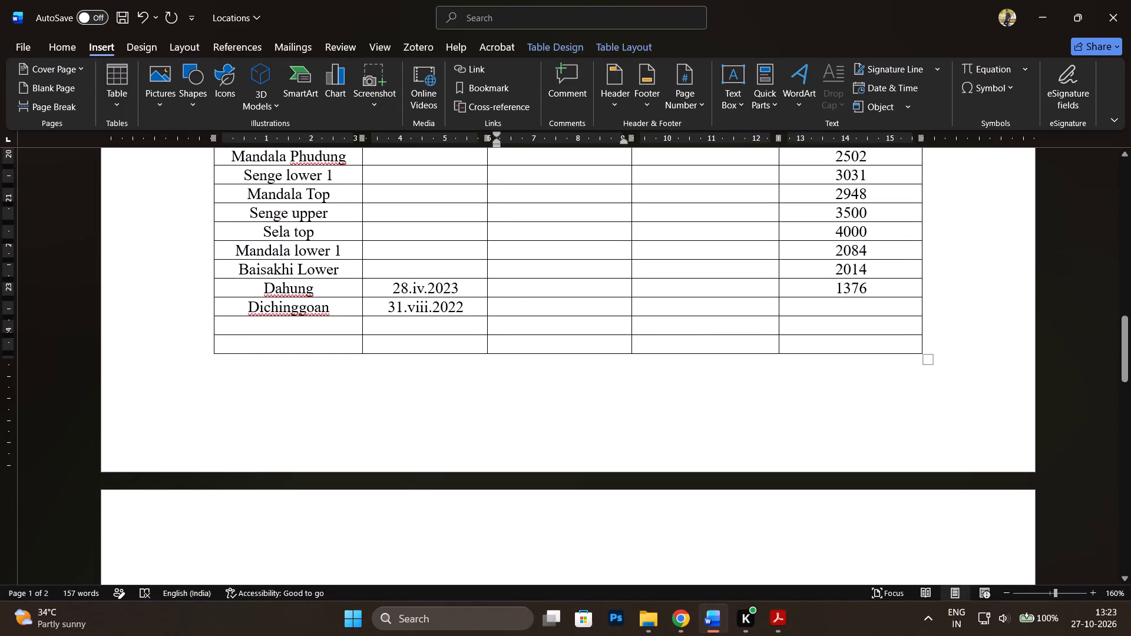
Make the Kalakthang row taller and draw a horizontal border splitting every cell except the location name into two.
scroll(386, 308, "up", 7)
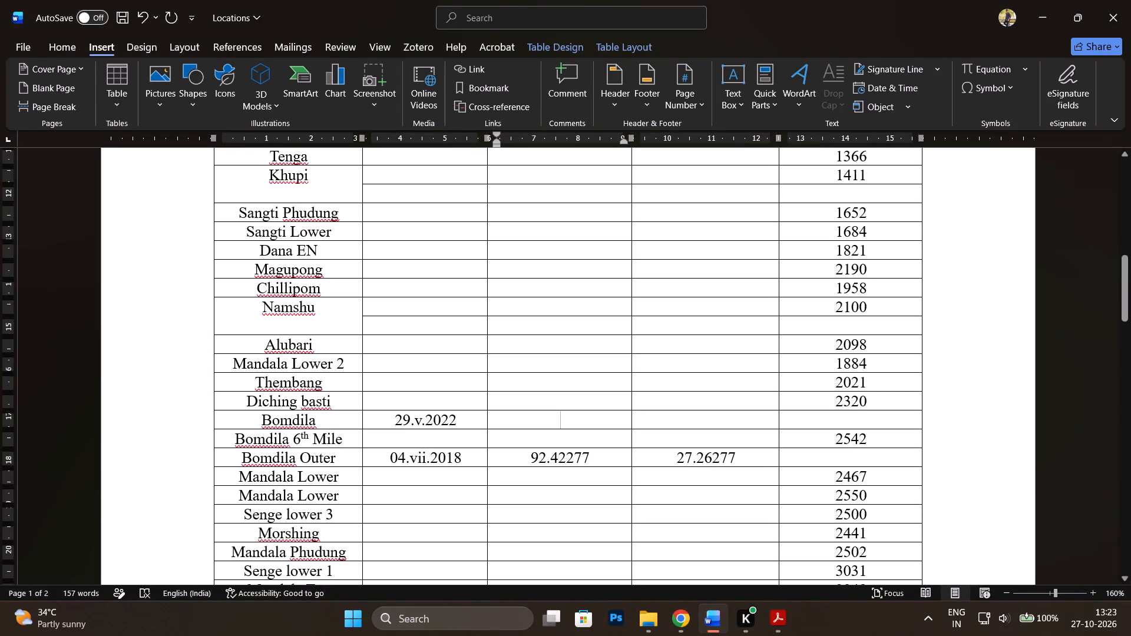
scroll(394, 287, "up", 3)
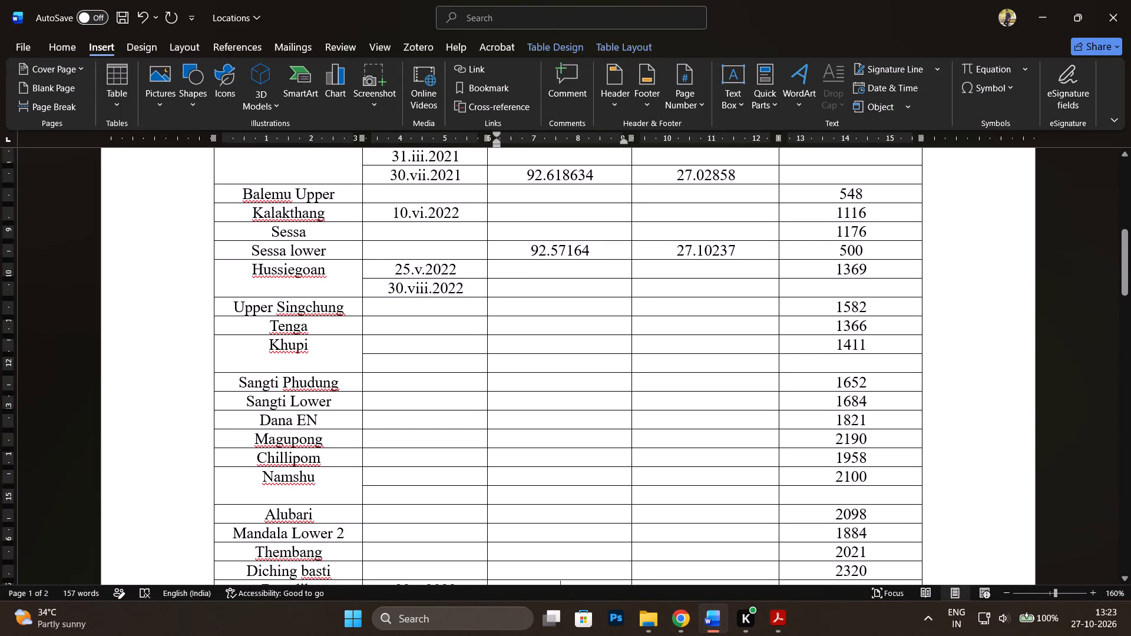
left_click_drag(490, 222, 490, 239)
left_click(112, 100)
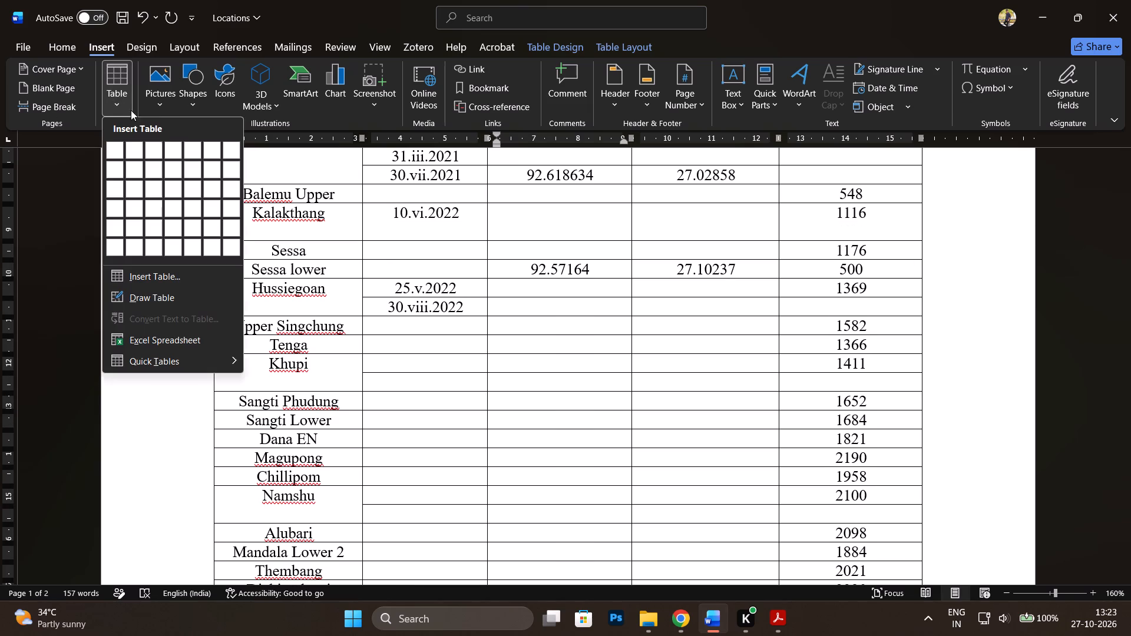
left_click(148, 288)
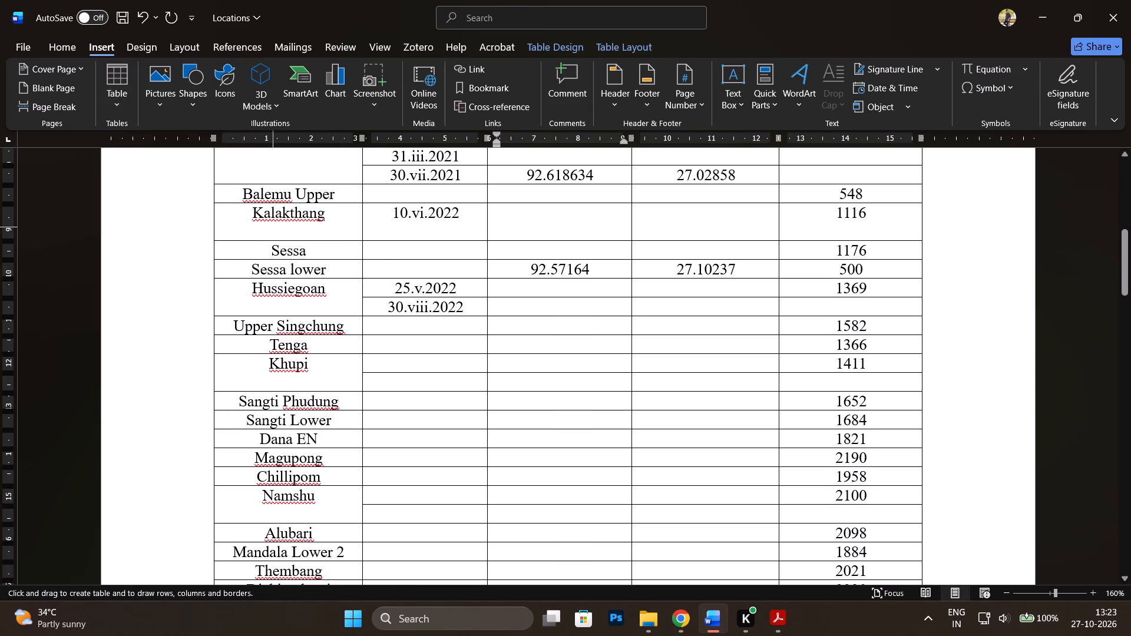
left_click_drag(364, 226, 627, 230)
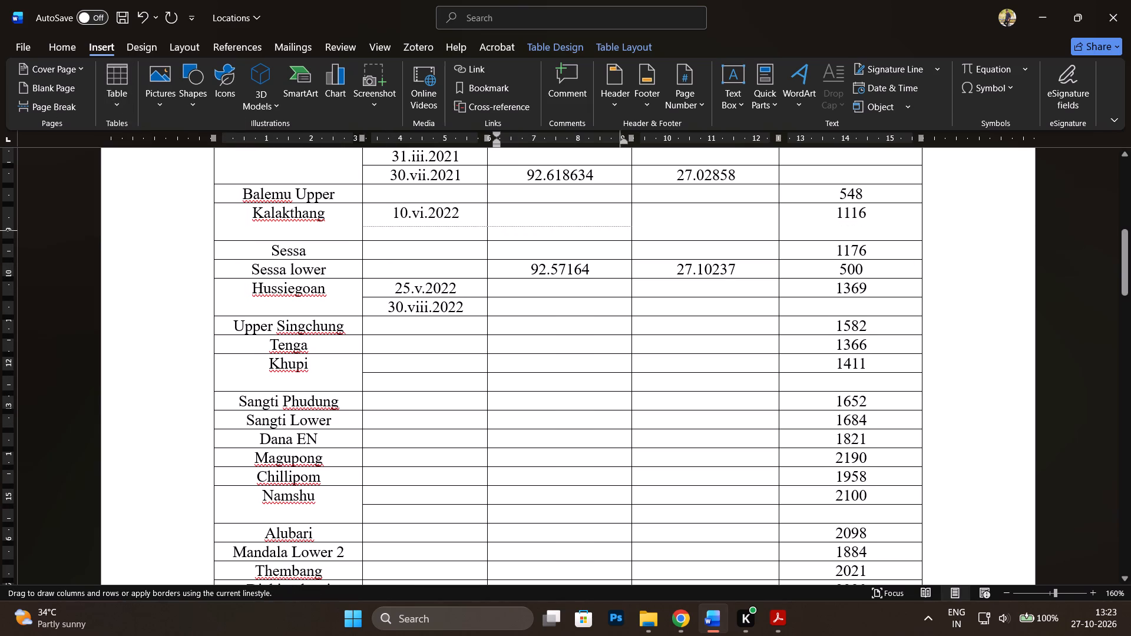
left_click_drag(627, 230, 831, 230)
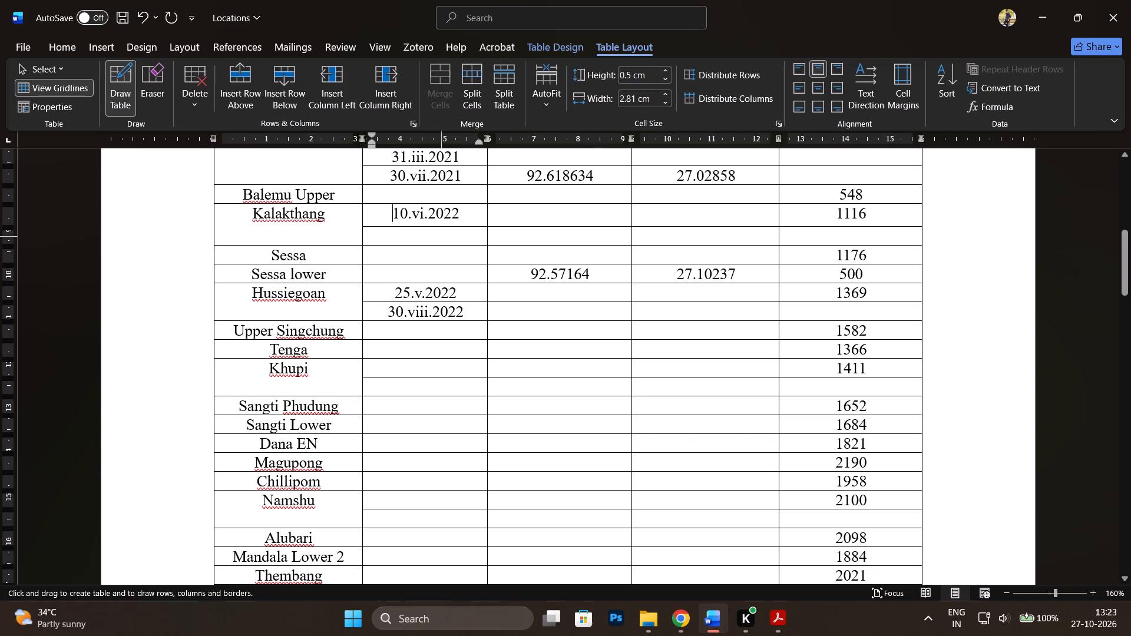
Enter the date 29.iv.2023 in Kalakthang's new cell below 10.vi.2022, and move to the empty cell beside it.
left_click(441, 236)
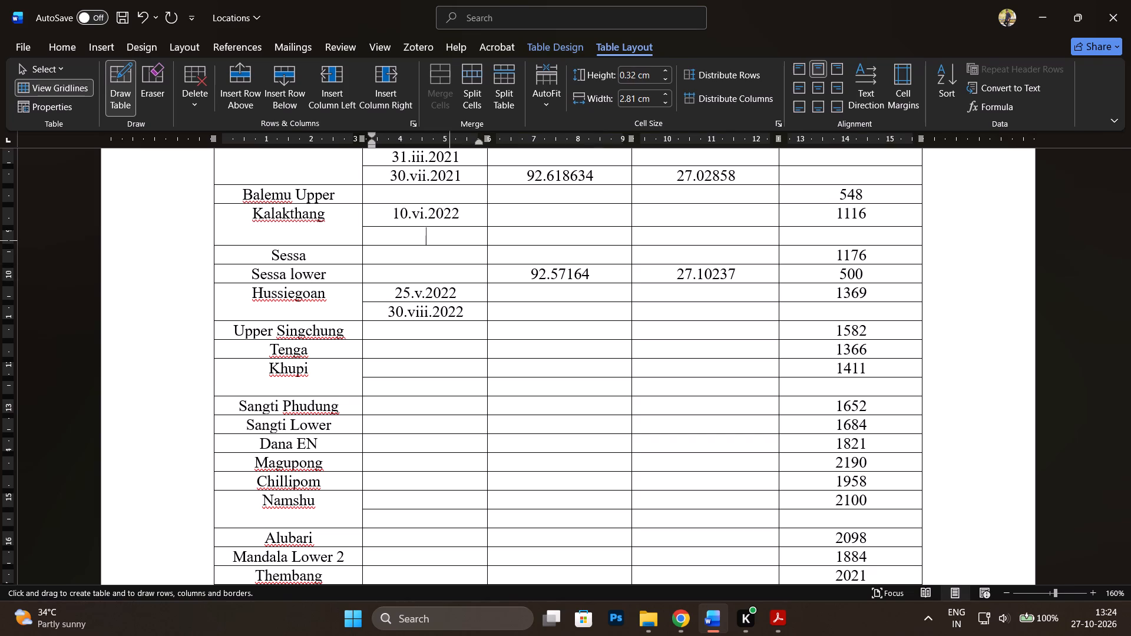
type("29")
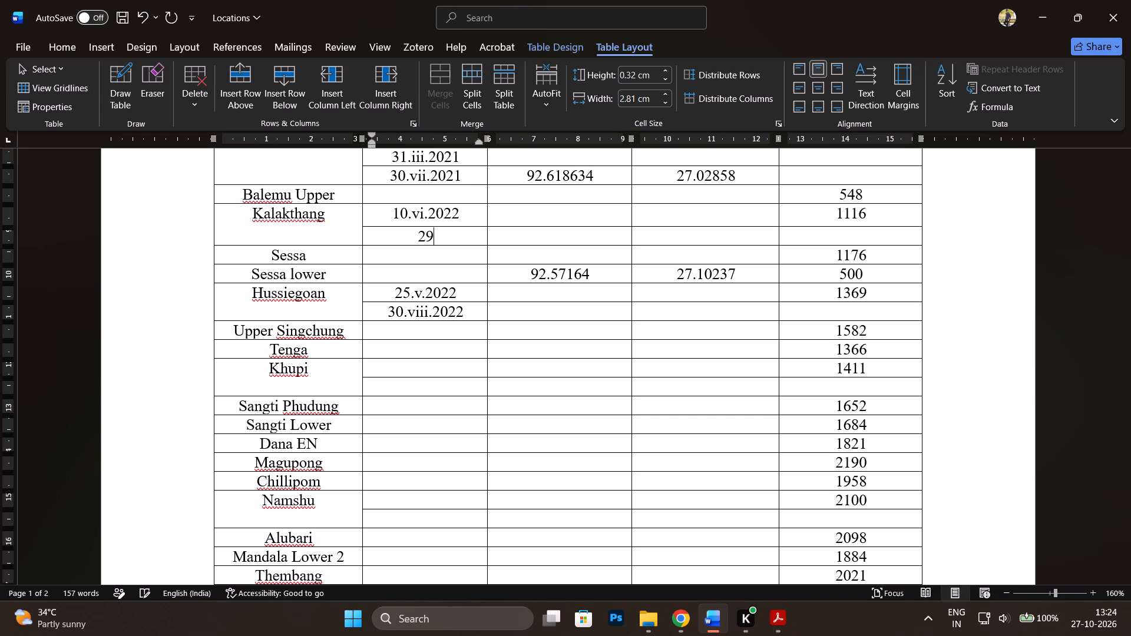
key("period")
type("iv")
type(".2023")
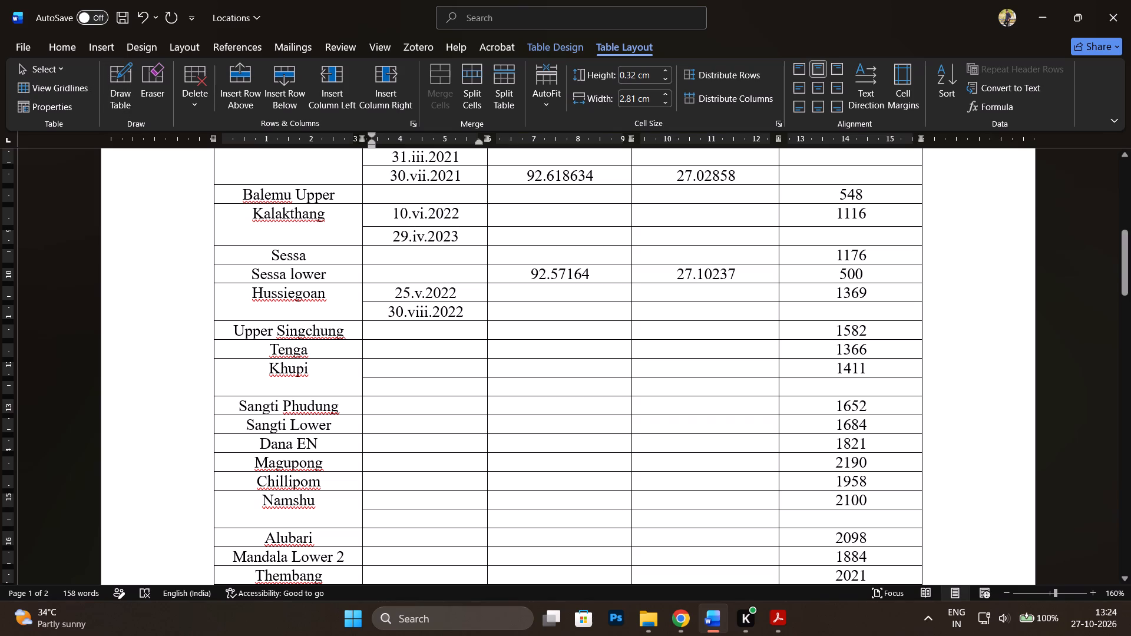
left_click(547, 237)
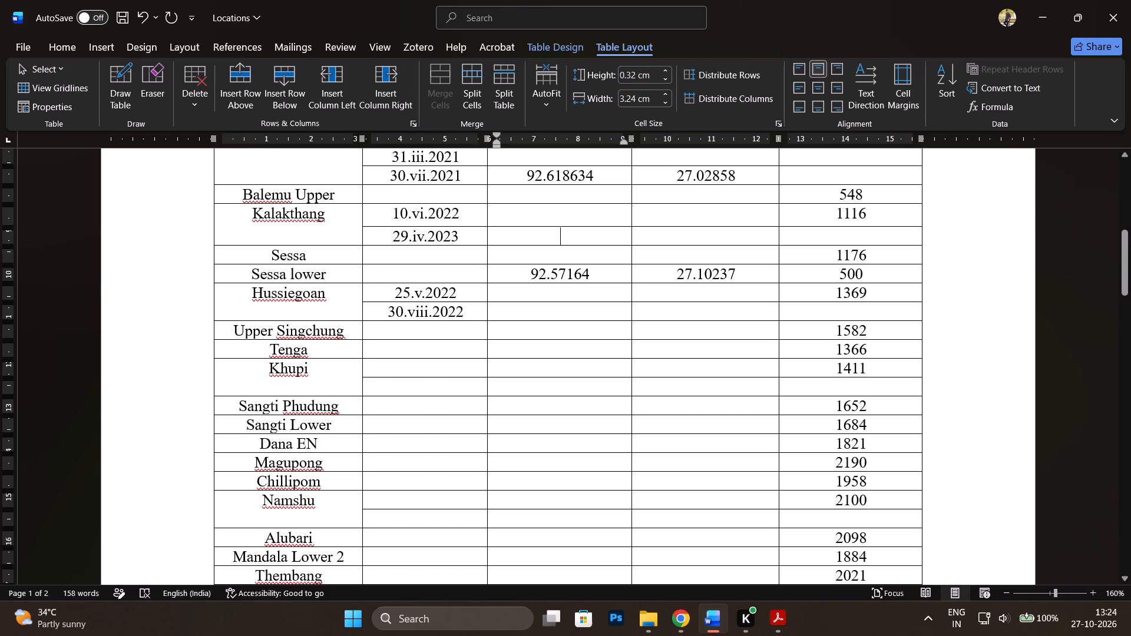
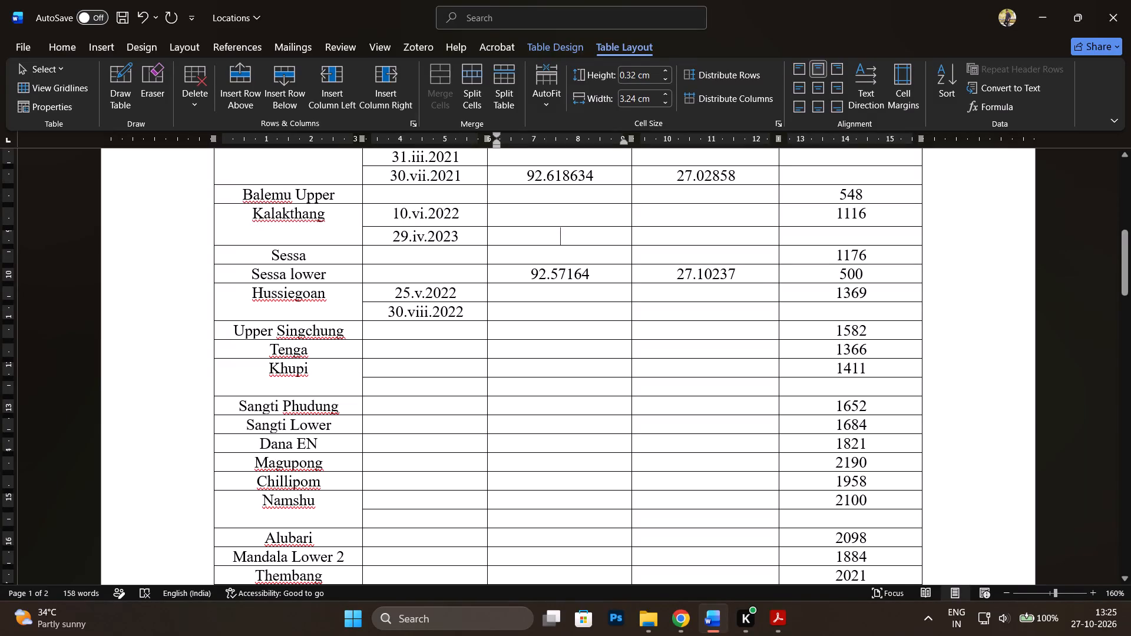
Check the rows at the start of the table and place the cursor in the longitude cell of Salari's 22.x.2019 entry.
scroll(289, 390, "up", 4)
scroll(323, 358, "up", 2)
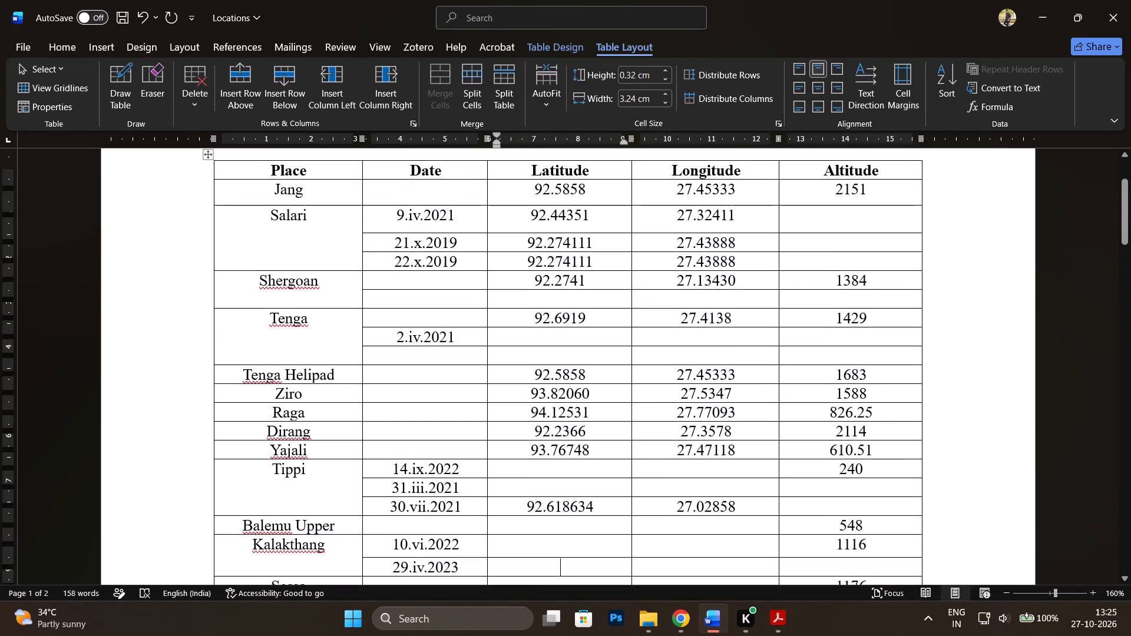
scroll(323, 358, "up", 1)
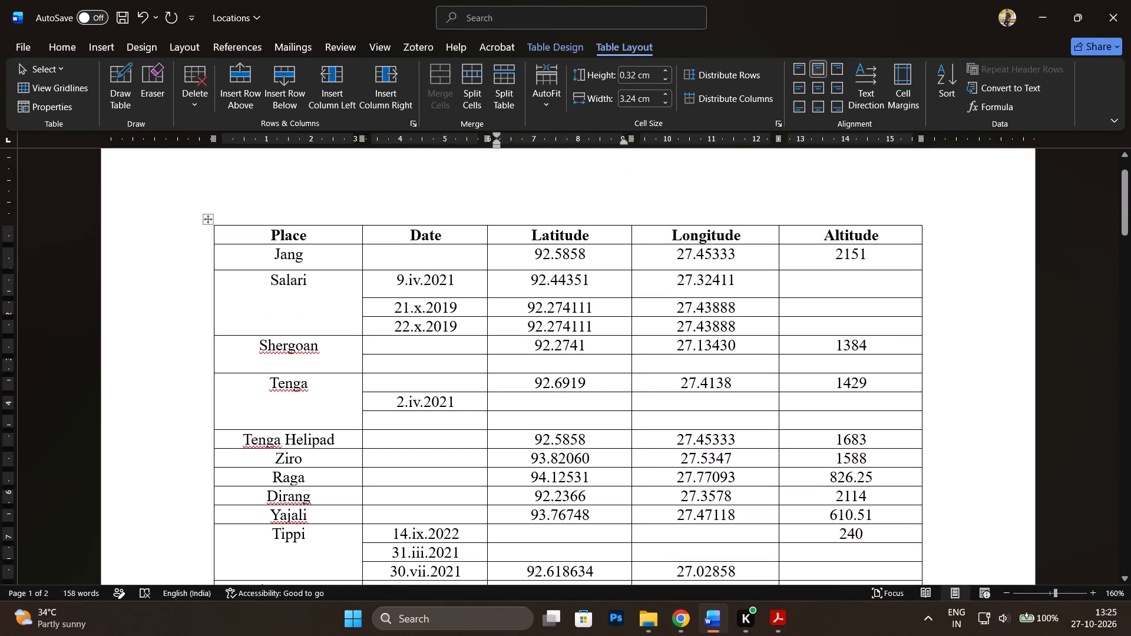
left_click(798, 326)
left_click(653, 333)
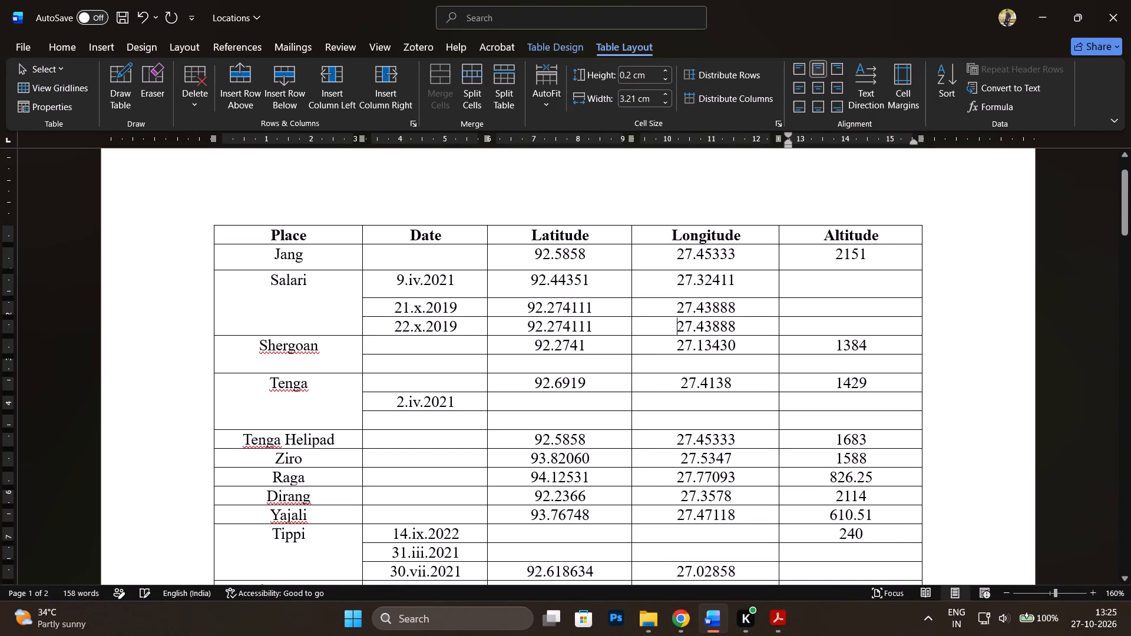
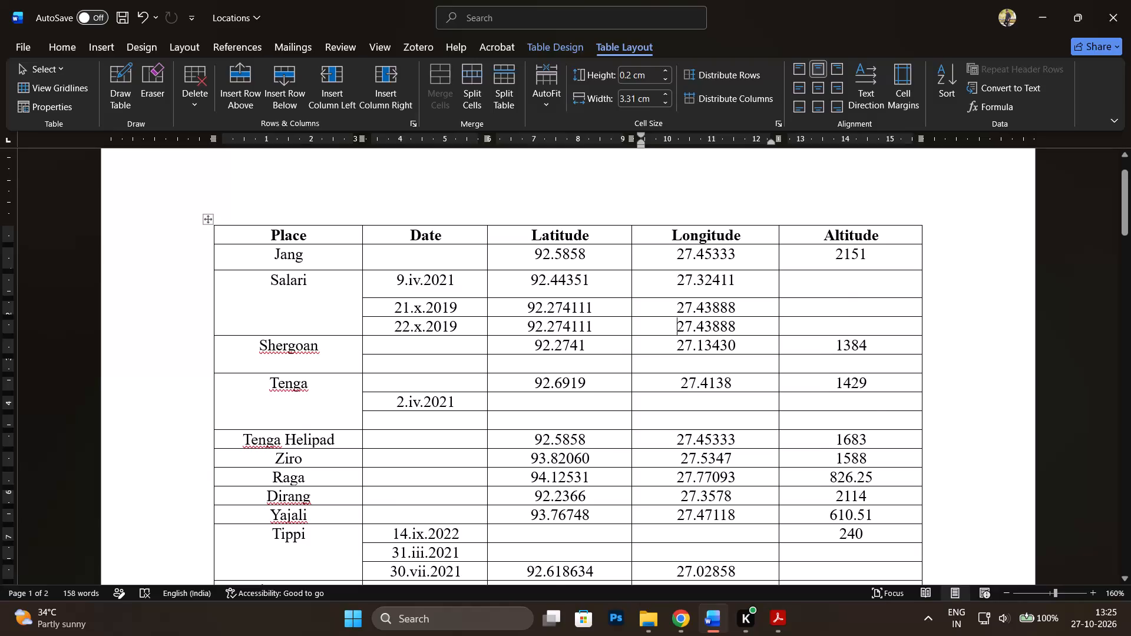
Increase the height of the Dichinggoan row near the end of the table to make room for more dates.
scroll(528, 396, "down", 5)
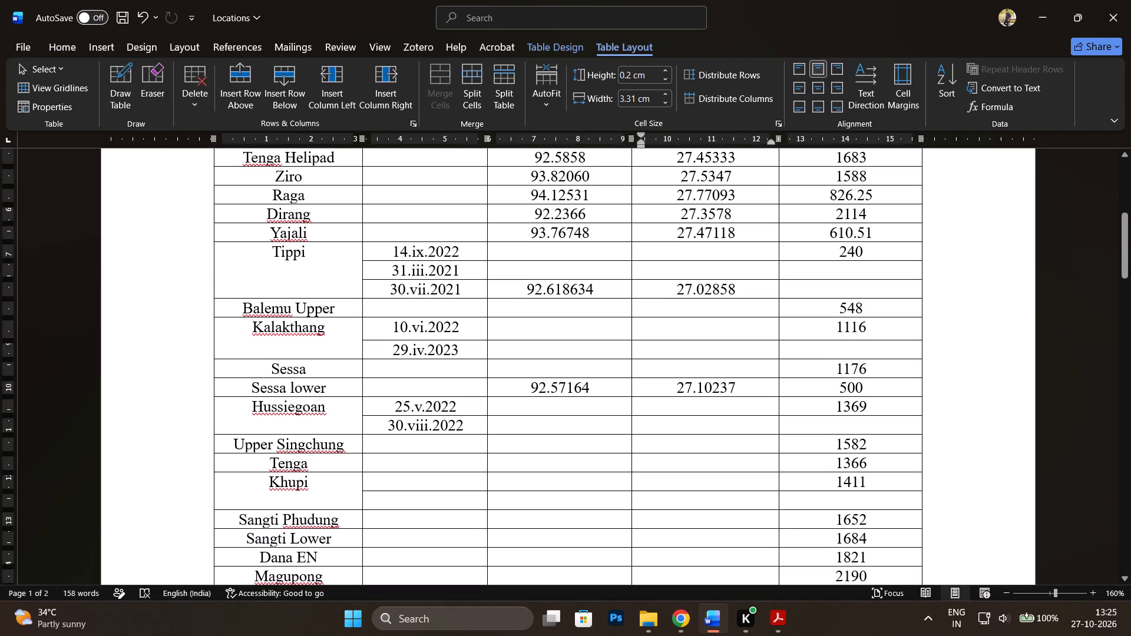
scroll(305, 442, "down", 2)
scroll(318, 492, "down", 3)
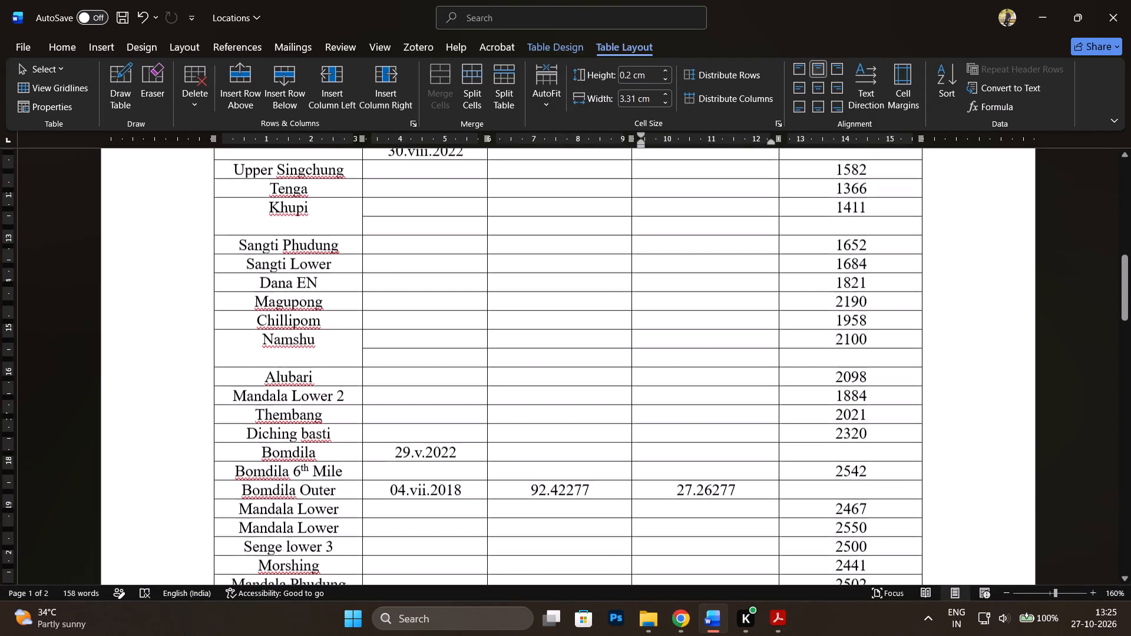
scroll(326, 489, "down", 1)
scroll(325, 440, "down", 2)
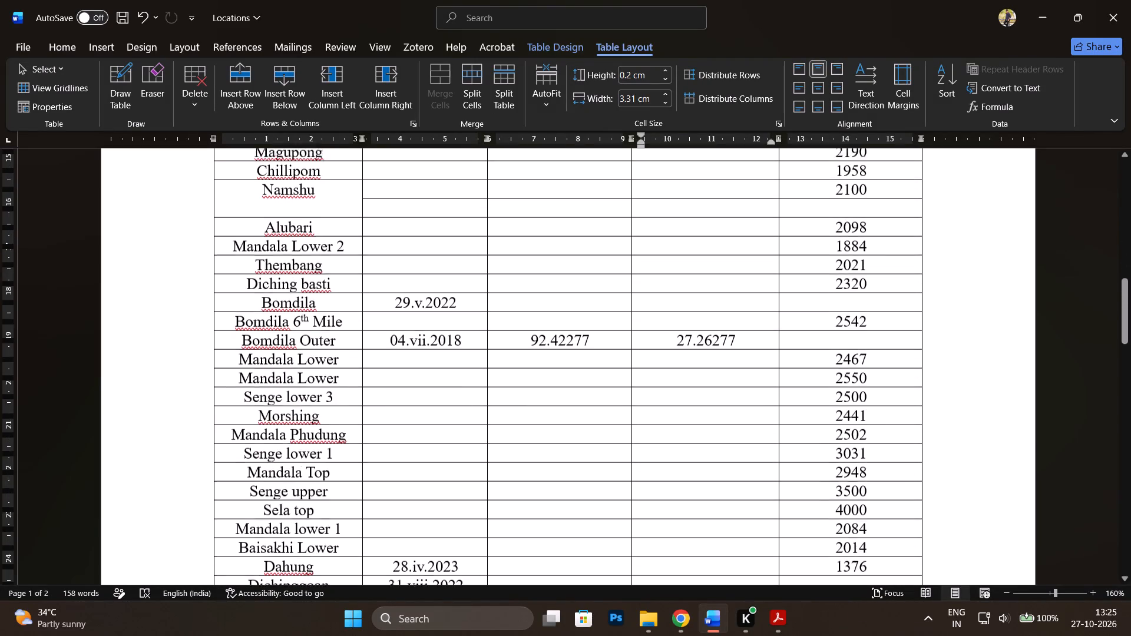
scroll(321, 517, "down", 2)
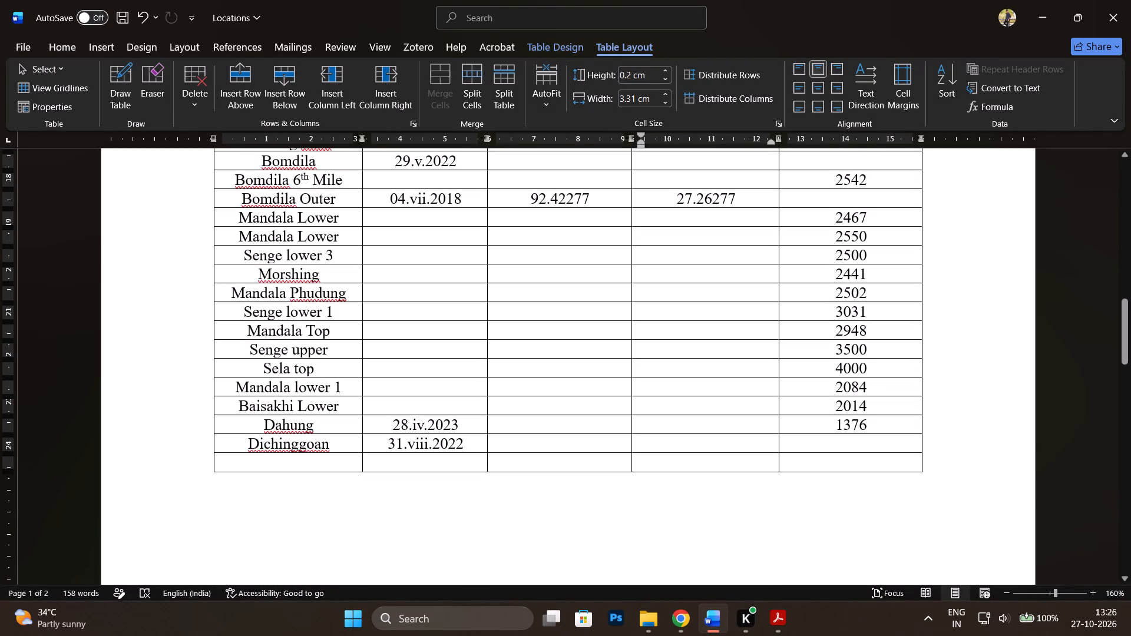
left_click(416, 463)
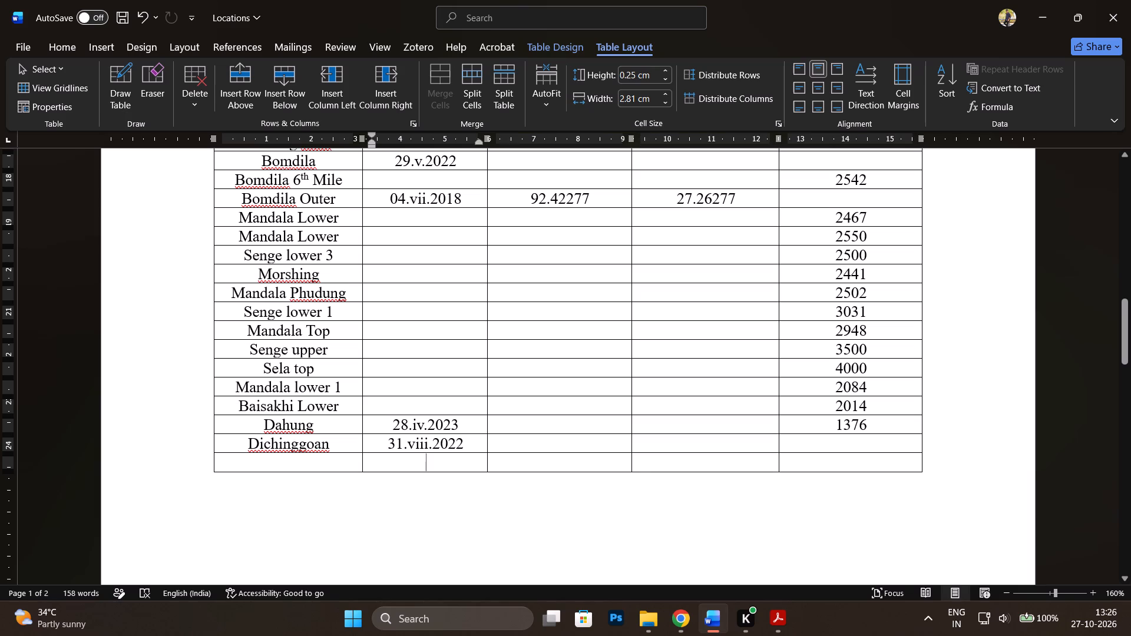
left_click_drag(365, 453, 363, 482)
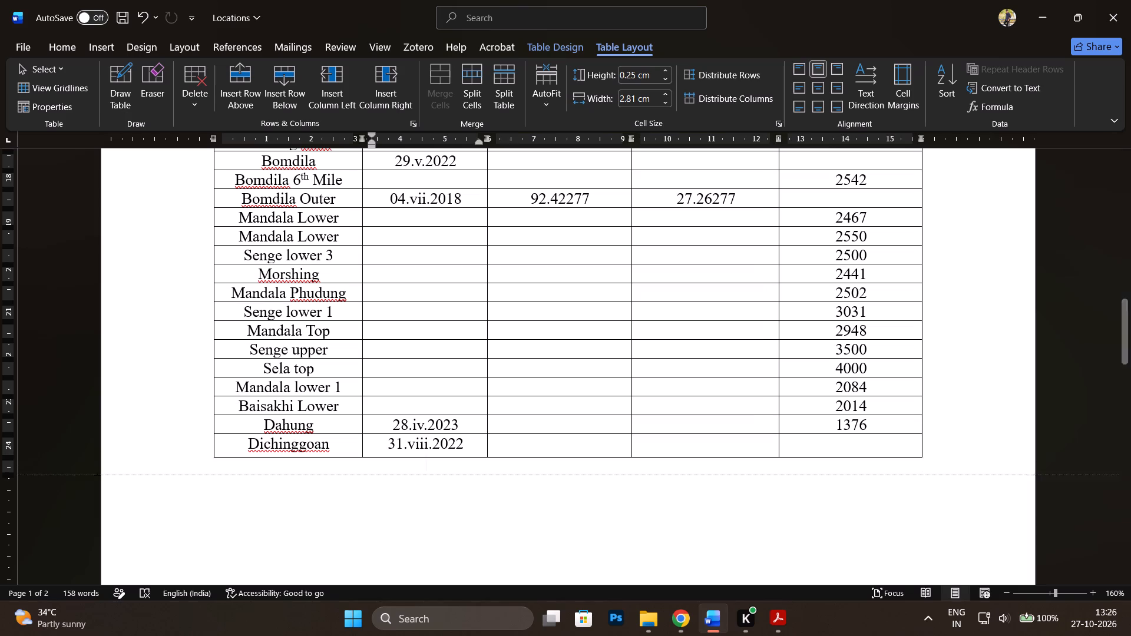
left_click_drag(363, 482, 365, 505)
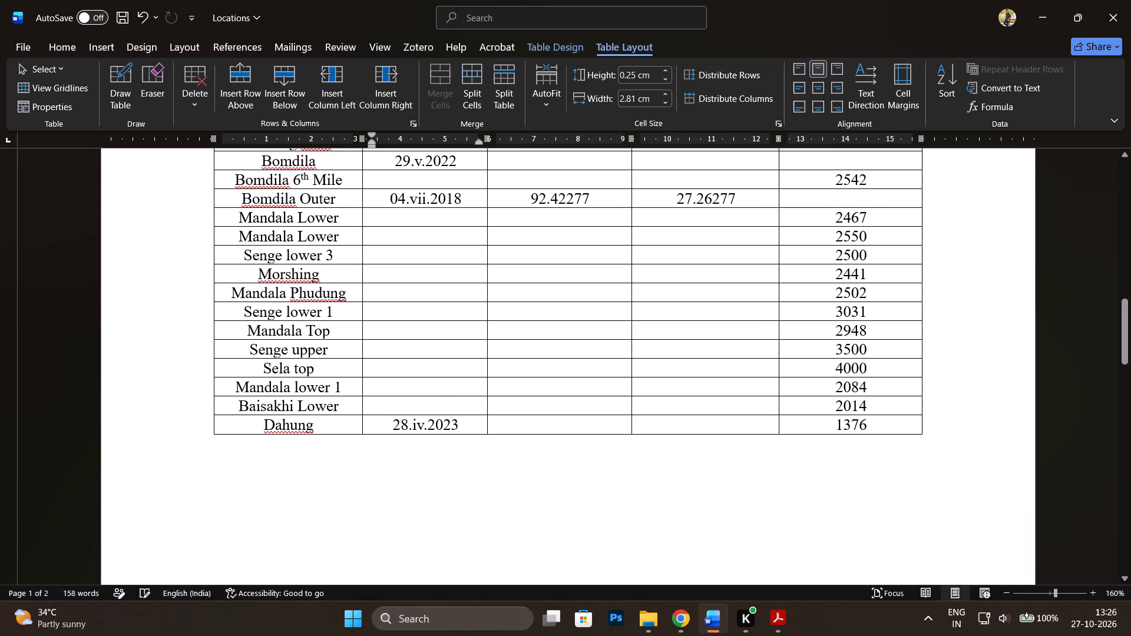
scroll(368, 473, "down", 6)
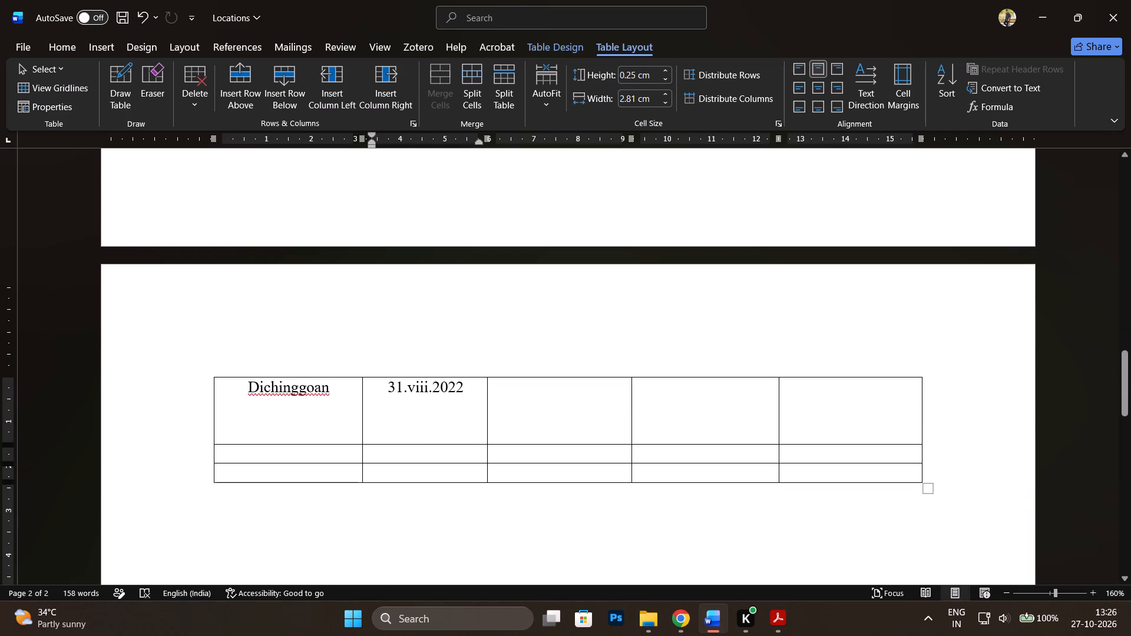
Draw two horizontal borders across the Dichinggoan row from the Date column through Altitude, splitting those cells into three sub-rows.
left_click(125, 103)
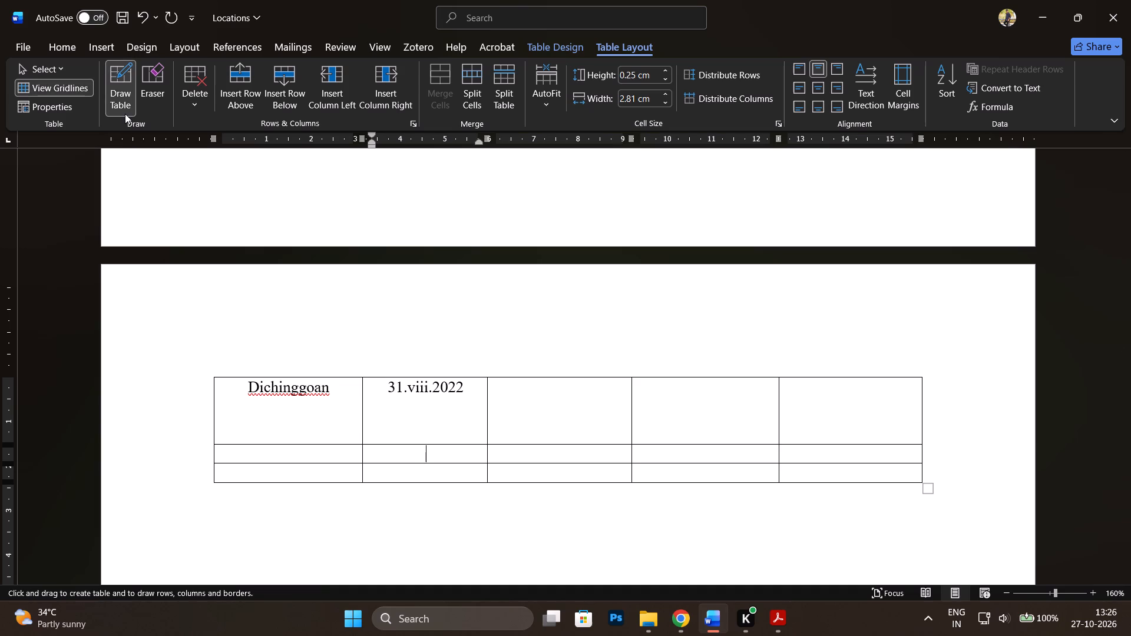
left_click_drag(362, 412, 458, 412)
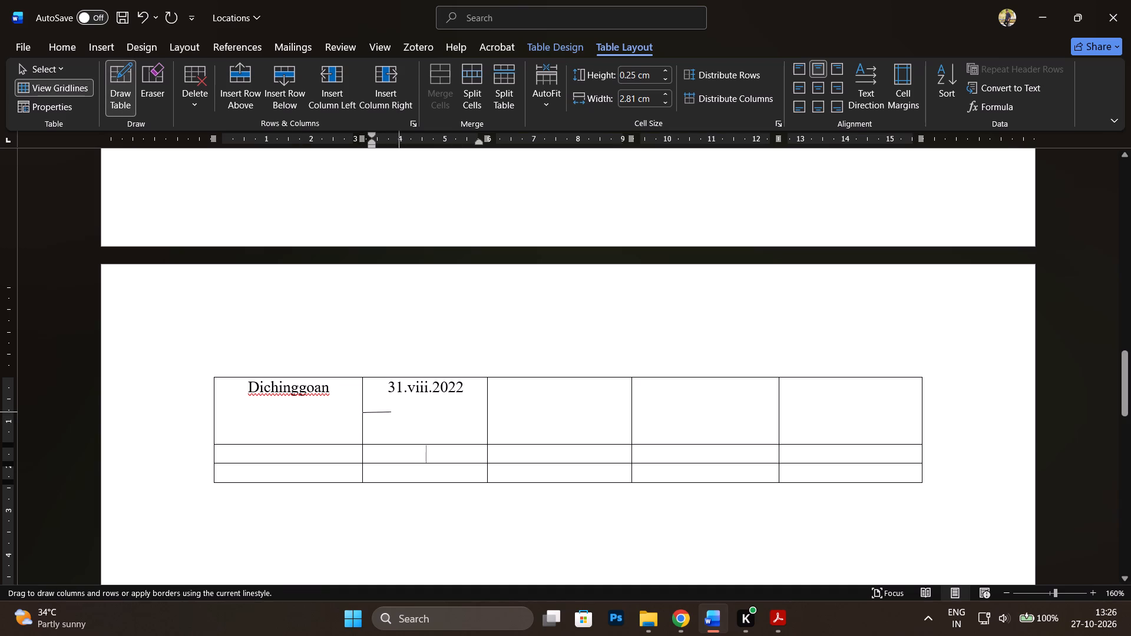
left_click_drag(458, 412, 861, 412)
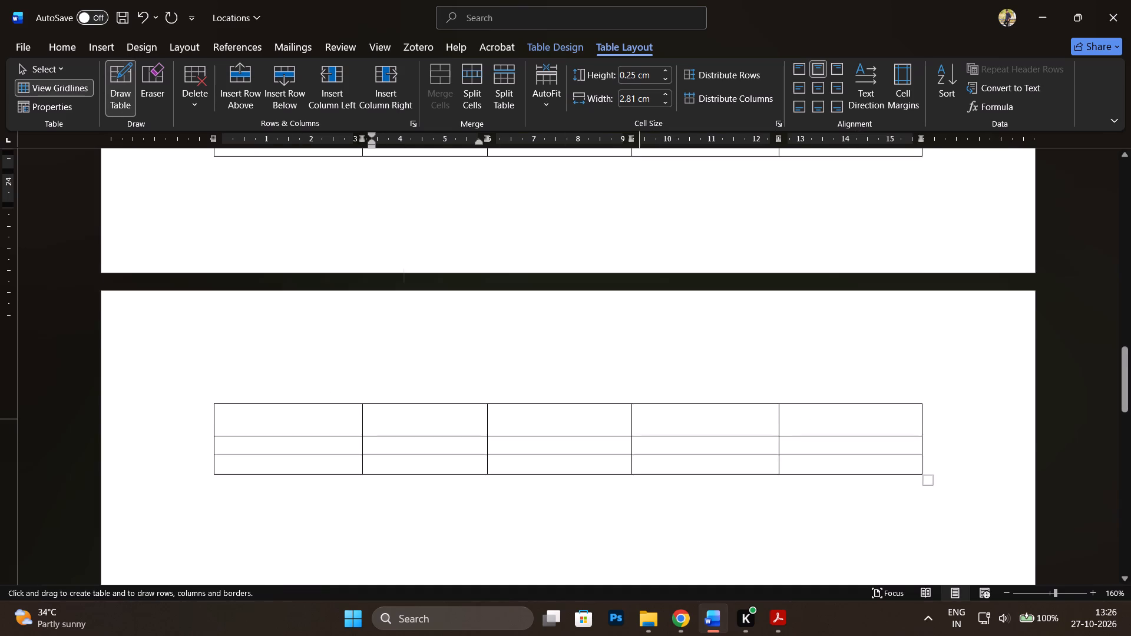
scroll(473, 421, "up", 1)
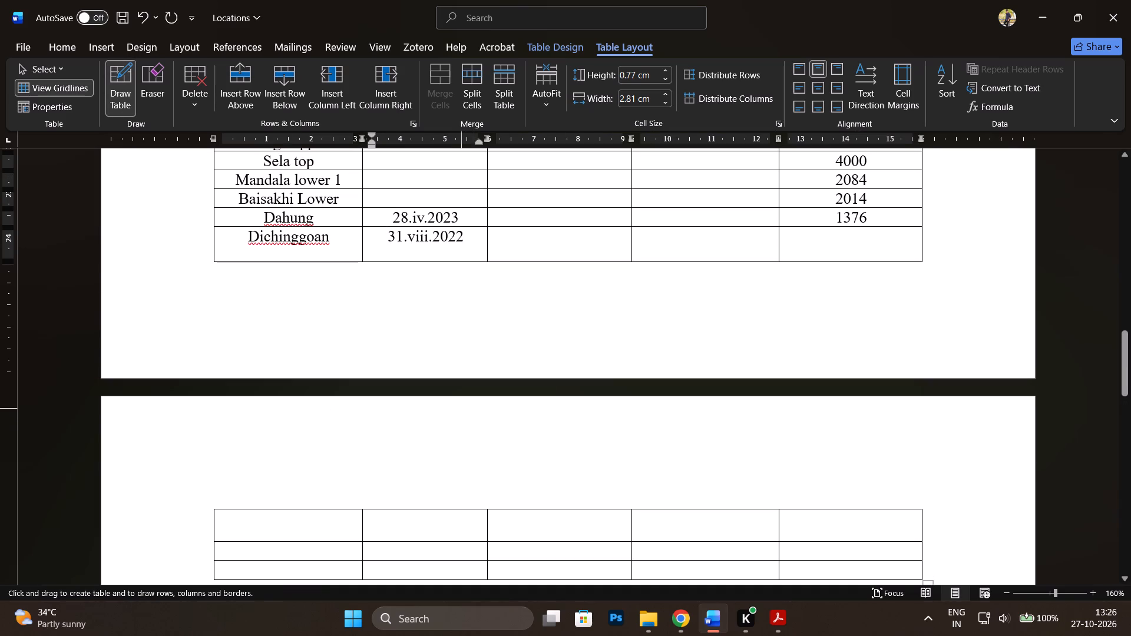
scroll(462, 406, "down", 1)
scroll(446, 407, "up", 1)
left_click_drag(365, 250, 476, 252)
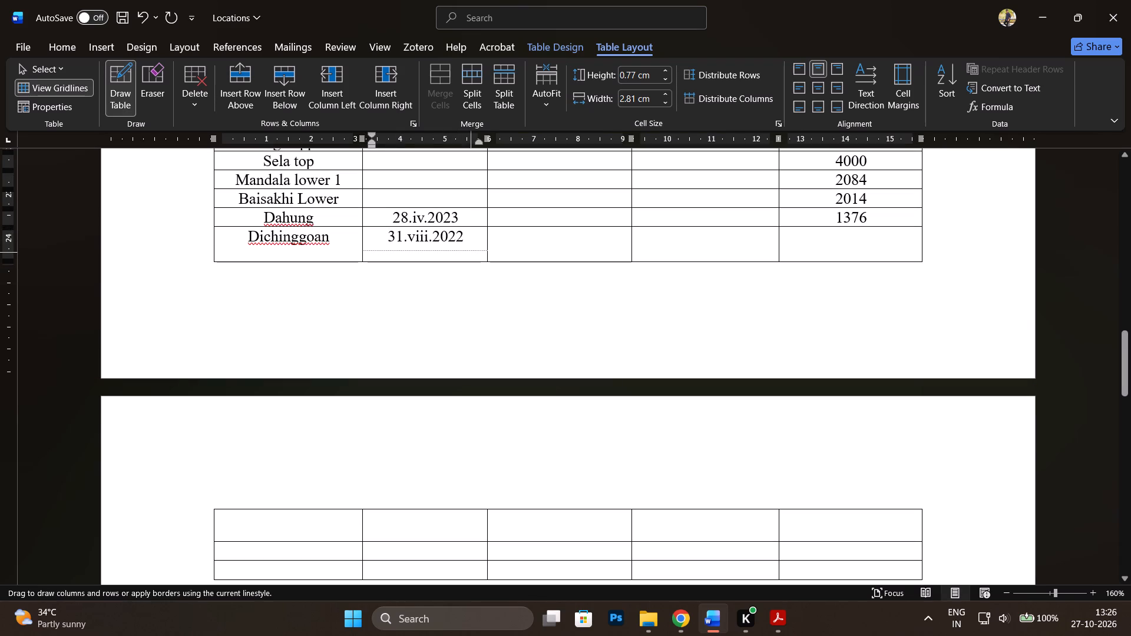
left_click_drag(476, 252, 881, 252)
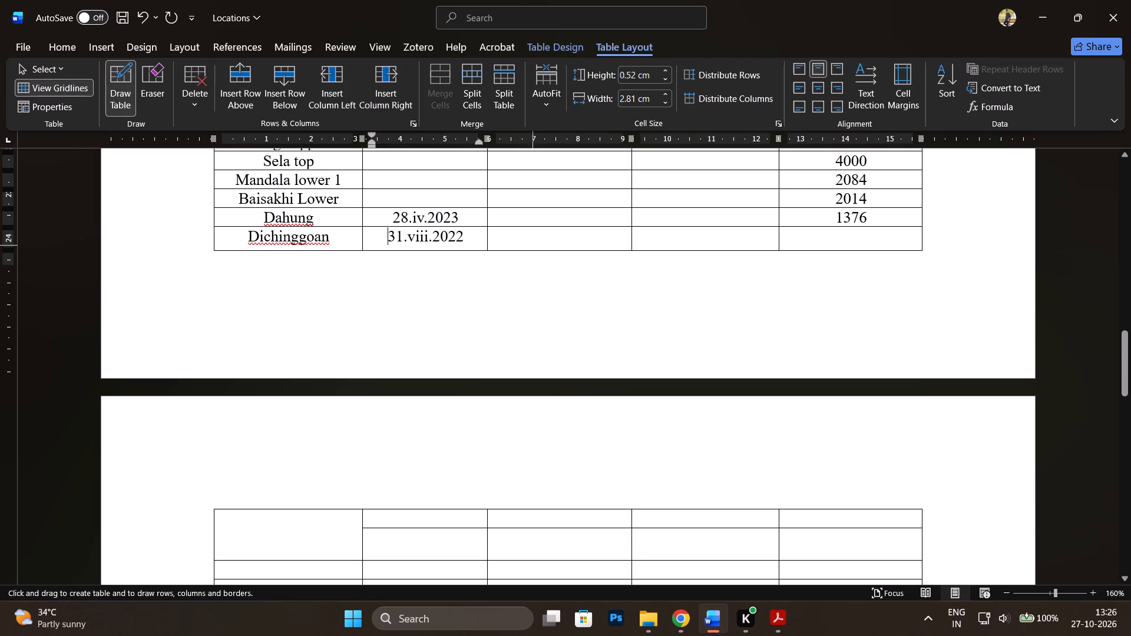
left_click(128, 99)
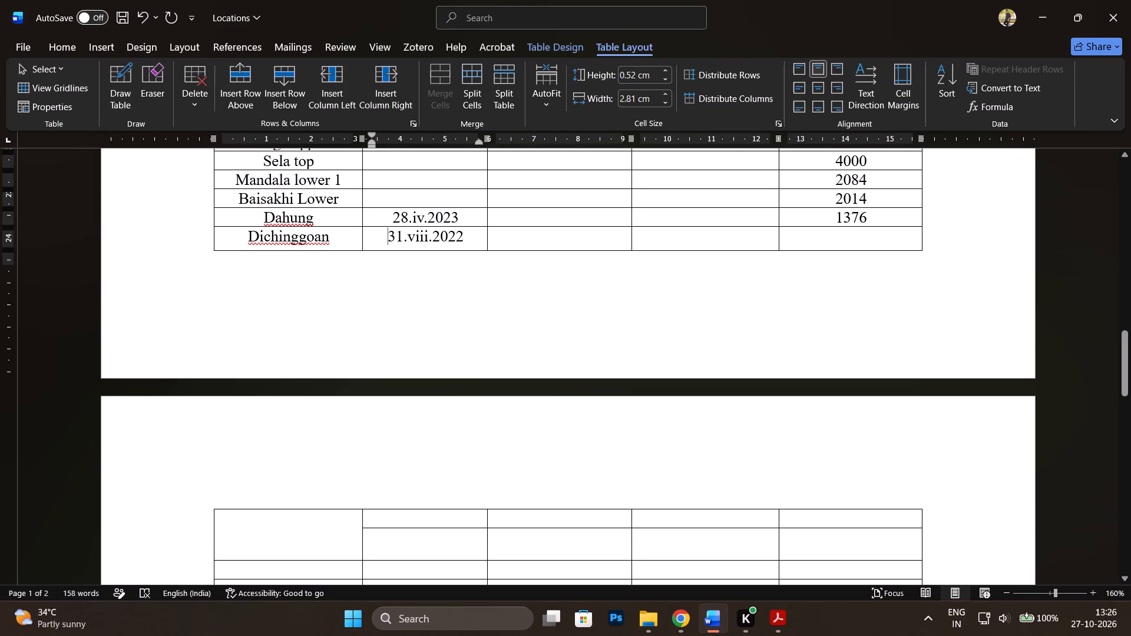
Increase the height of the Dahung row to push the Dichinggoan entry onto the second page.
left_click_drag(663, 227, 667, 259)
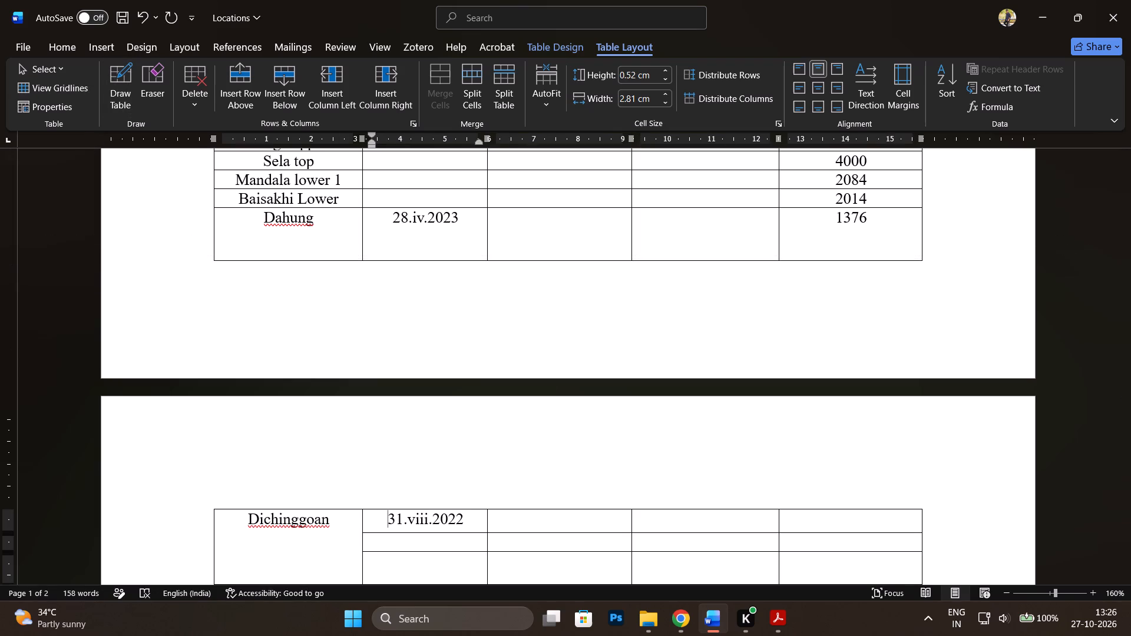
Enter 26.v.2022 as Dichinggoan's second date, in the Date cell under 31.viii.2022.
scroll(672, 372, "down", 2)
left_click(424, 426)
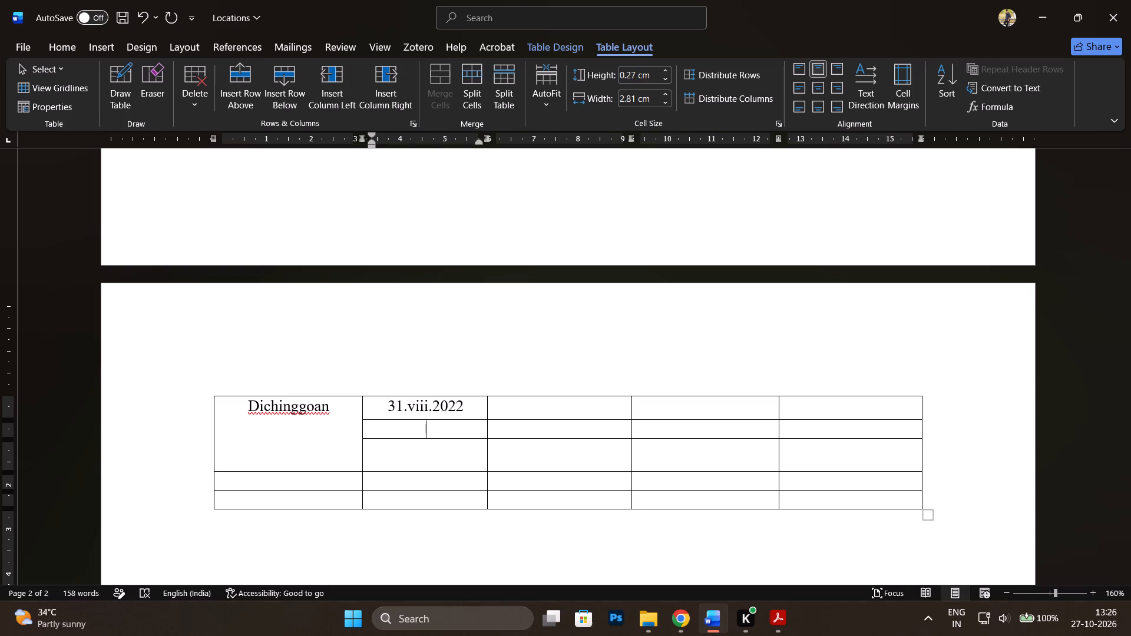
type("26")
key("period")
key("v")
type(".2022")
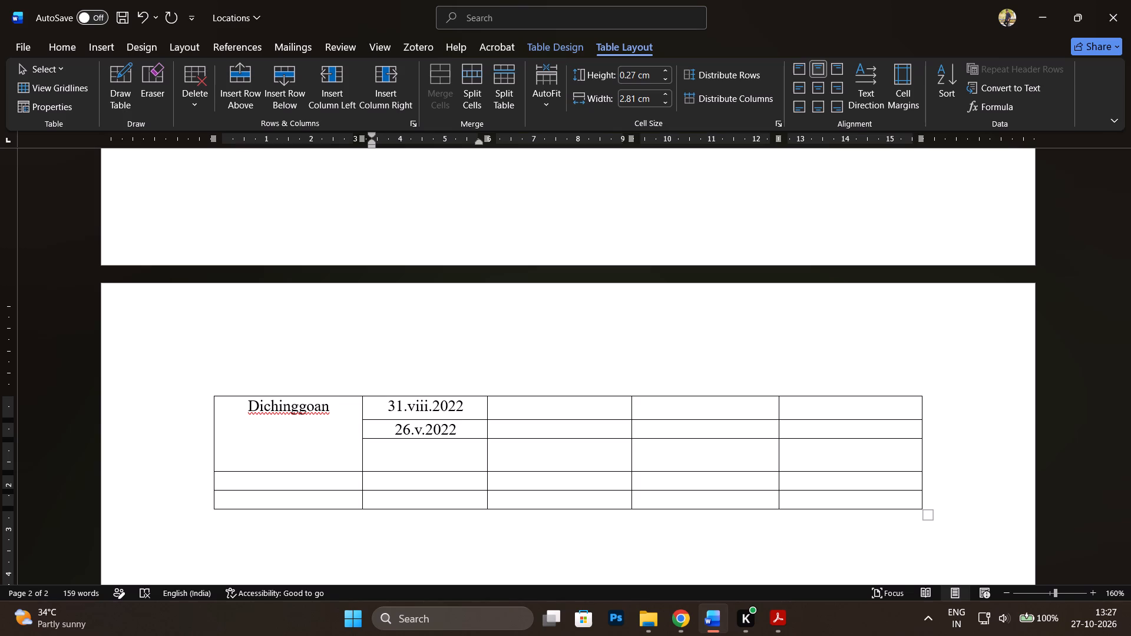
Review the places and dates throughout the table to see which location entries are still missing.
scroll(442, 436, "up", 6)
scroll(454, 428, "down", 1)
scroll(454, 428, "up", 3)
scroll(454, 425, "down", 1)
scroll(454, 425, "up", 1)
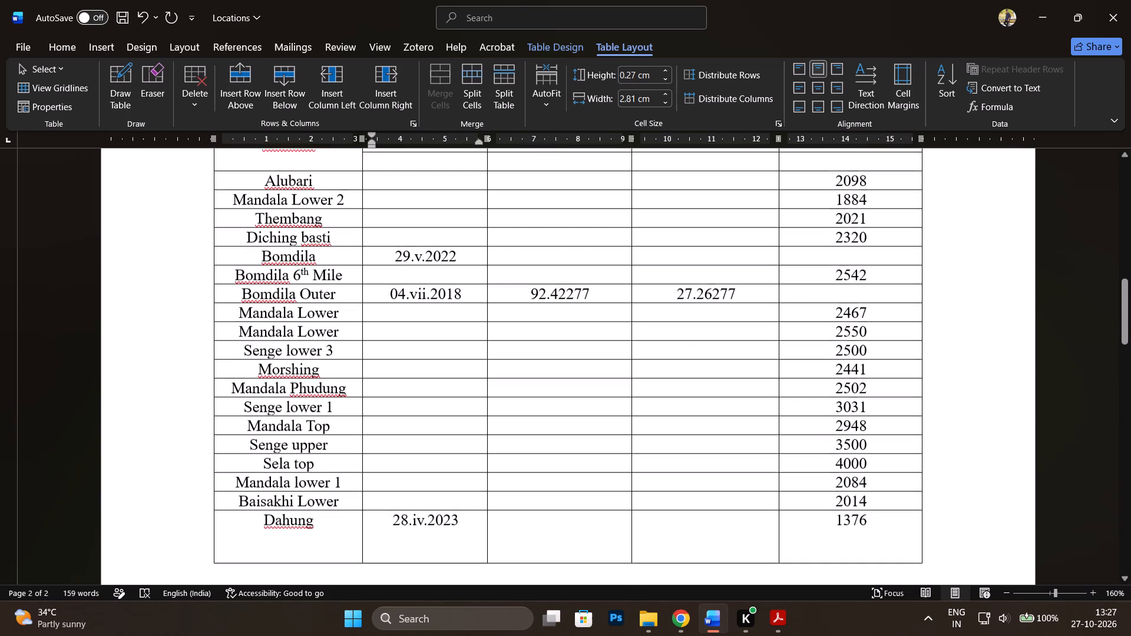
scroll(397, 406, "up", 4)
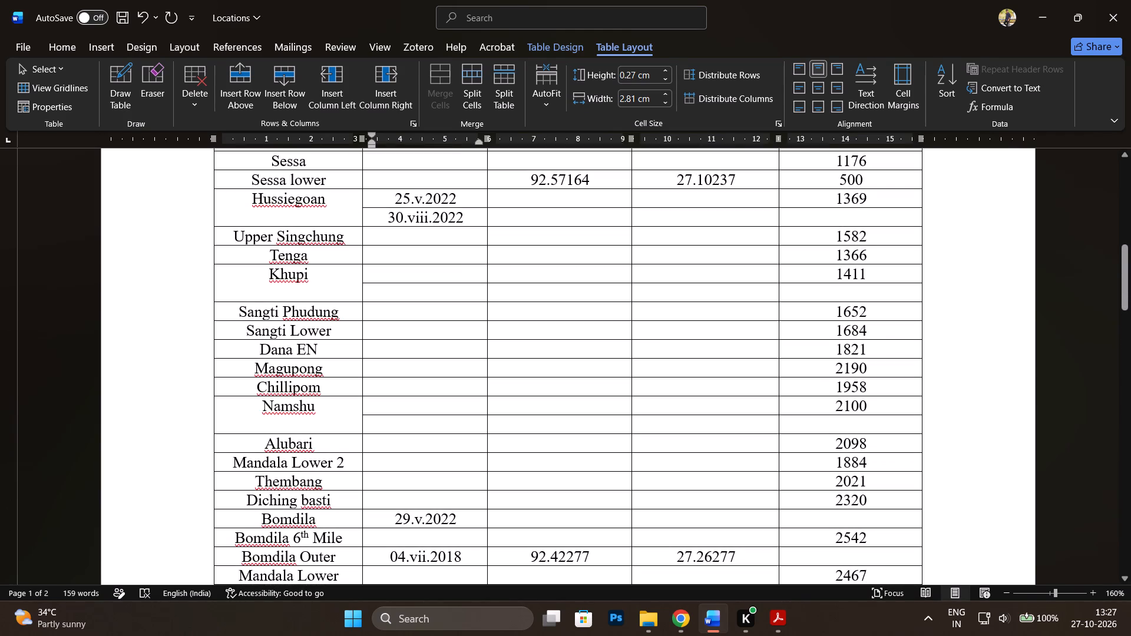
scroll(401, 402, "up", 2)
scroll(334, 333, "up", 2)
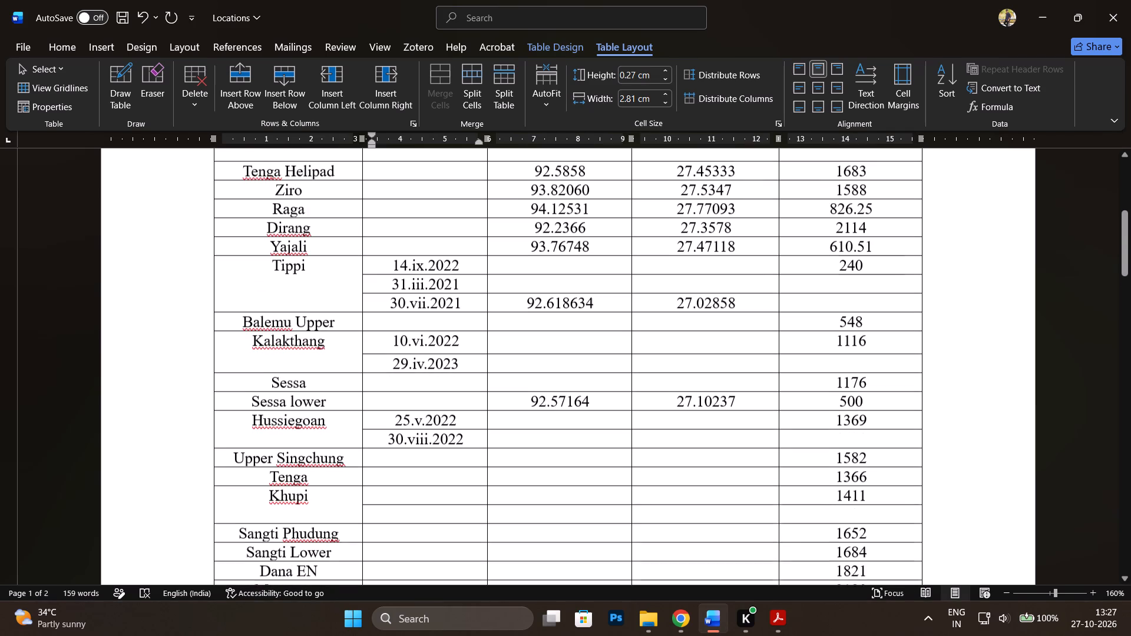
scroll(350, 330, "up", 1)
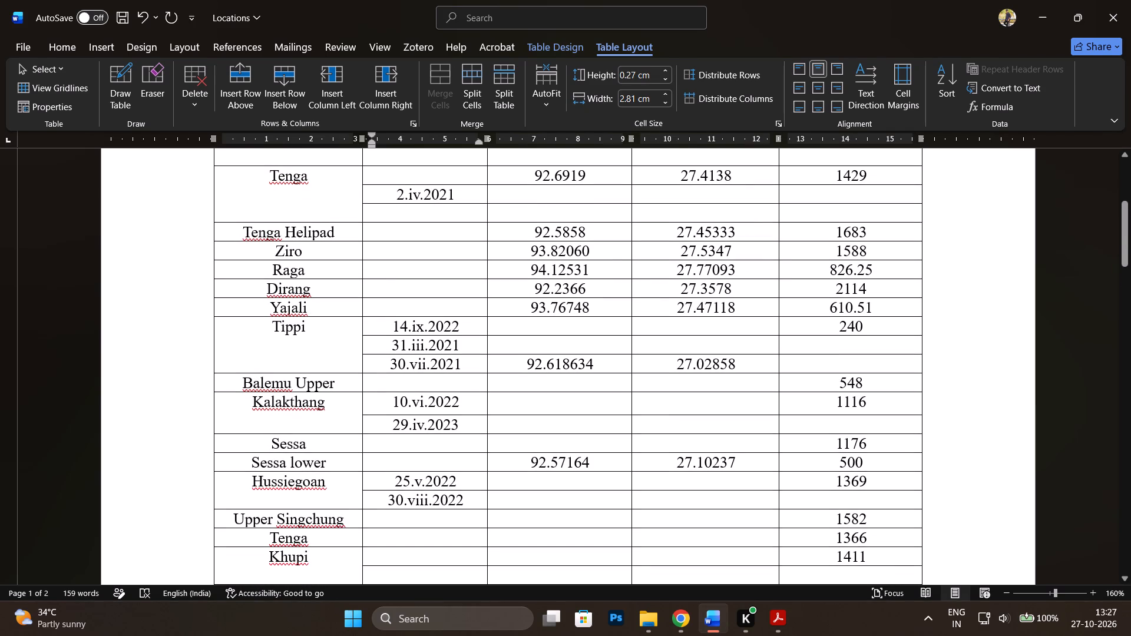
left_click(407, 232)
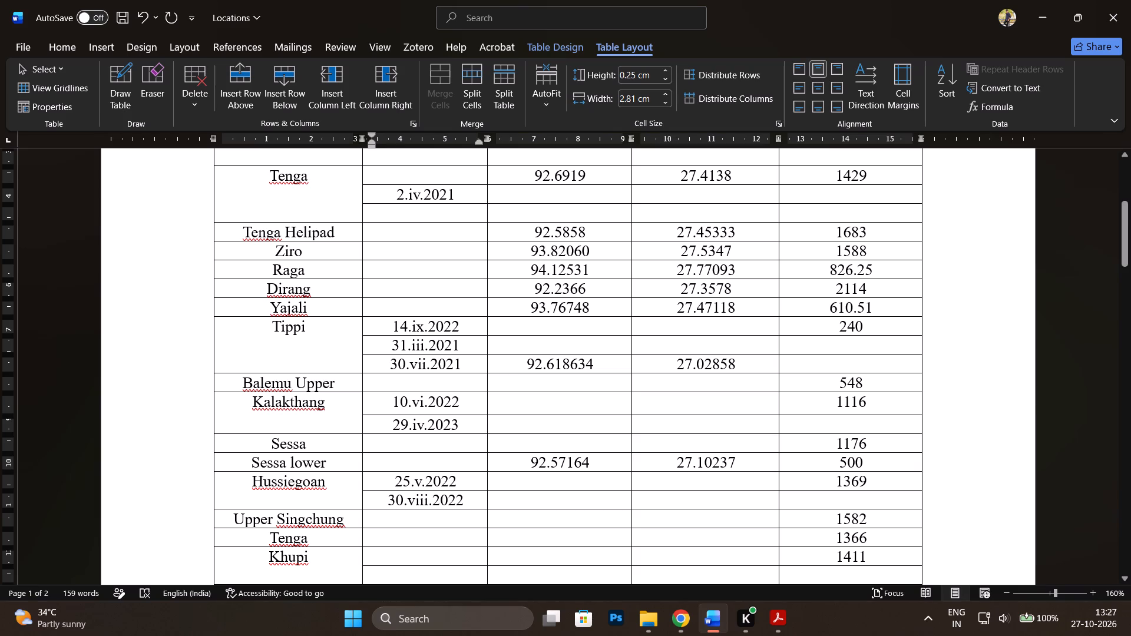
scroll(432, 380, "down", 3)
scroll(445, 461, "down", 5)
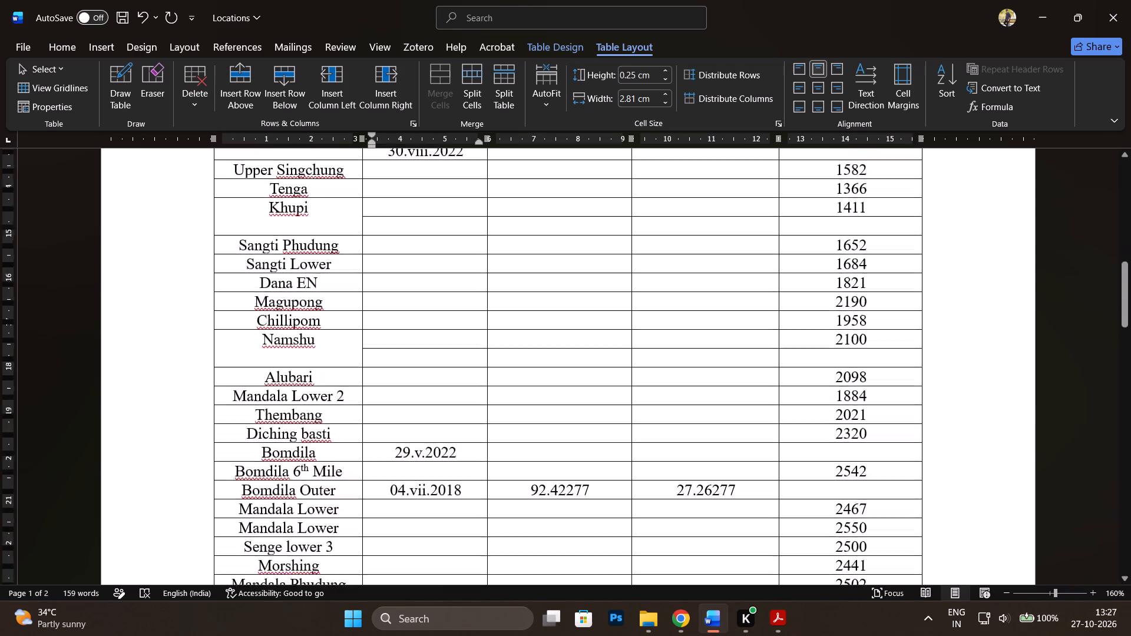
scroll(457, 469, "down", 4)
scroll(383, 419, "up", 3)
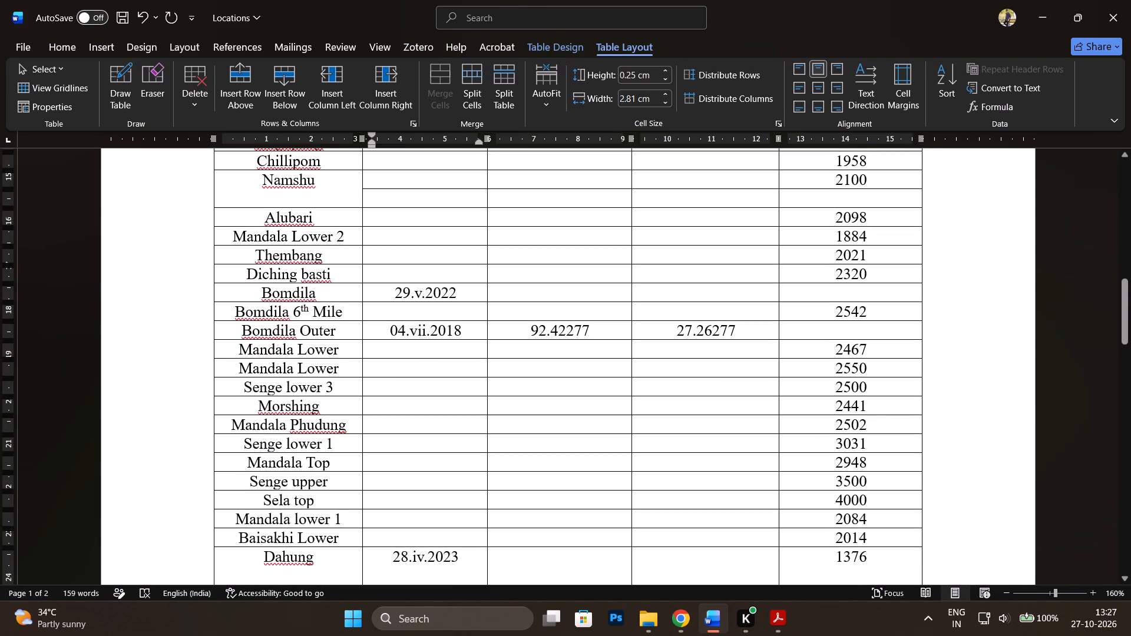
scroll(383, 418, "up", 6)
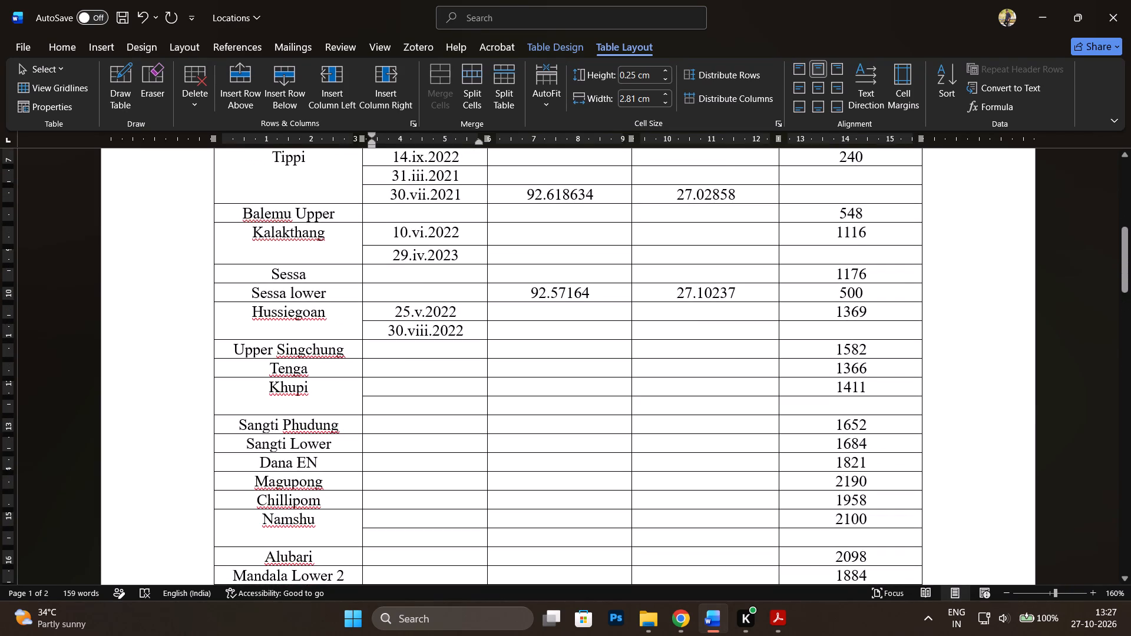
scroll(383, 418, "up", 2)
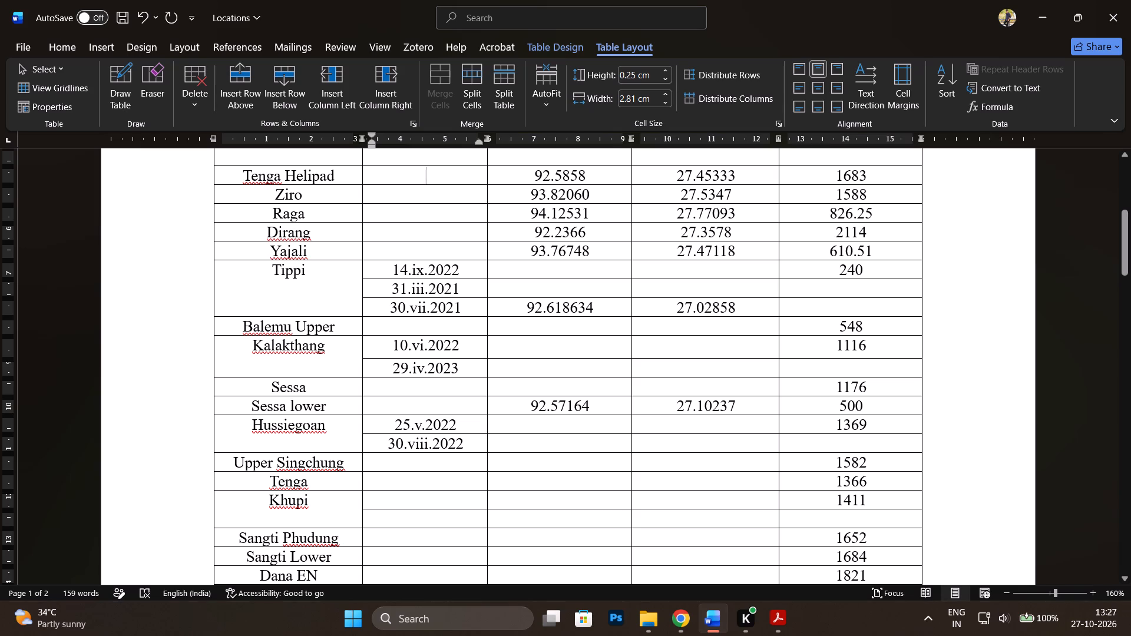
scroll(486, 475, "down", 2)
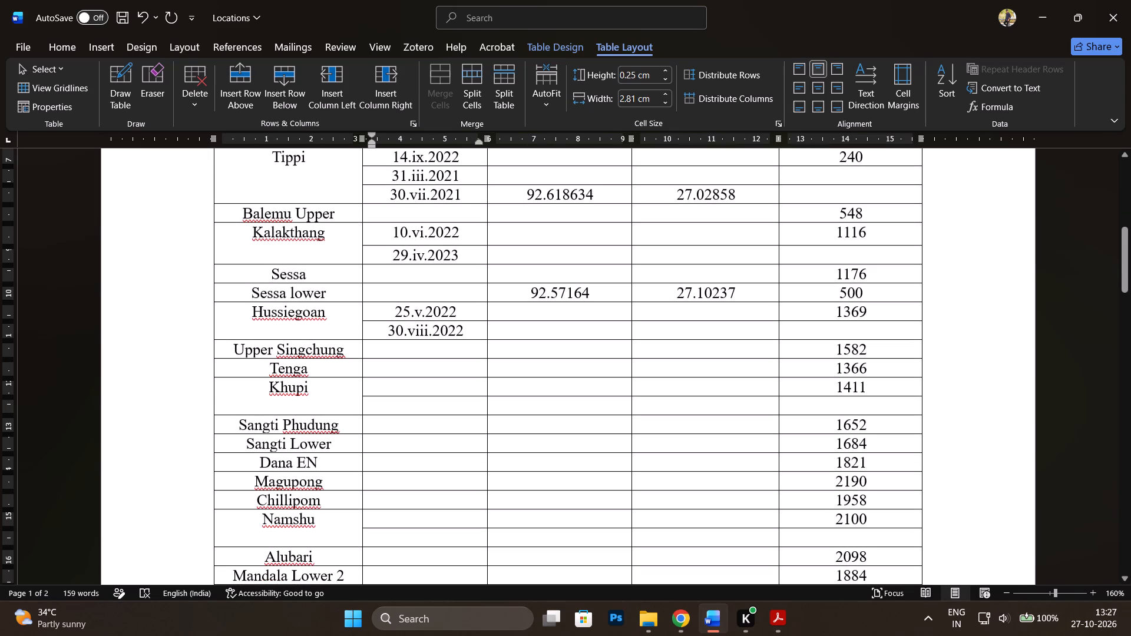
Insert a new row above Sangti Phudung and enter Sangti as its place name.
left_click(388, 443)
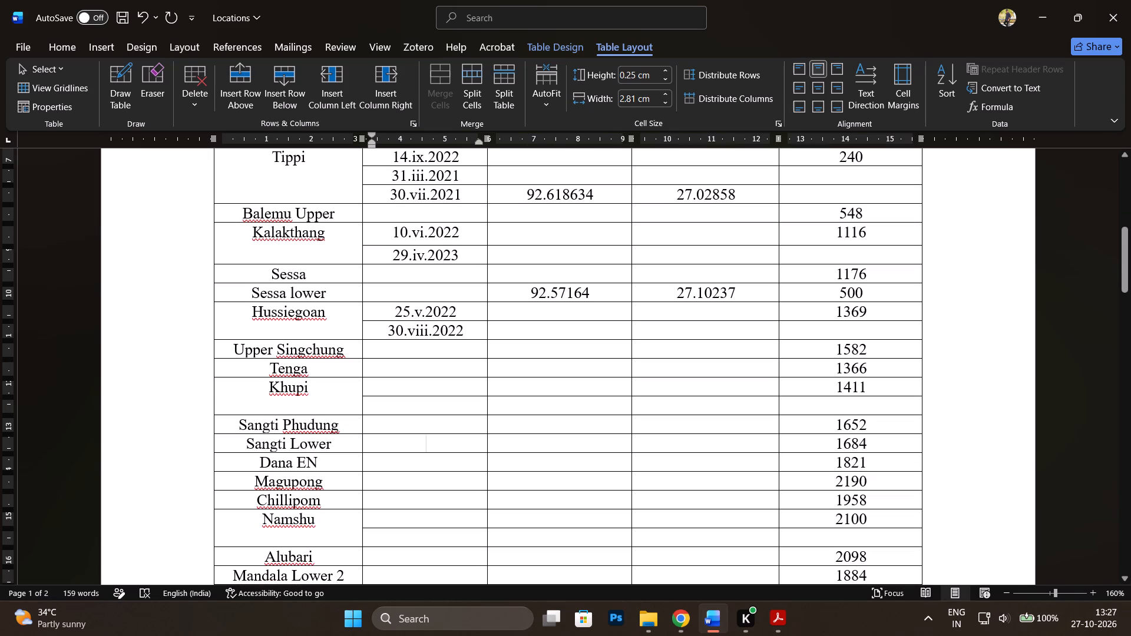
right_click(230, 419)
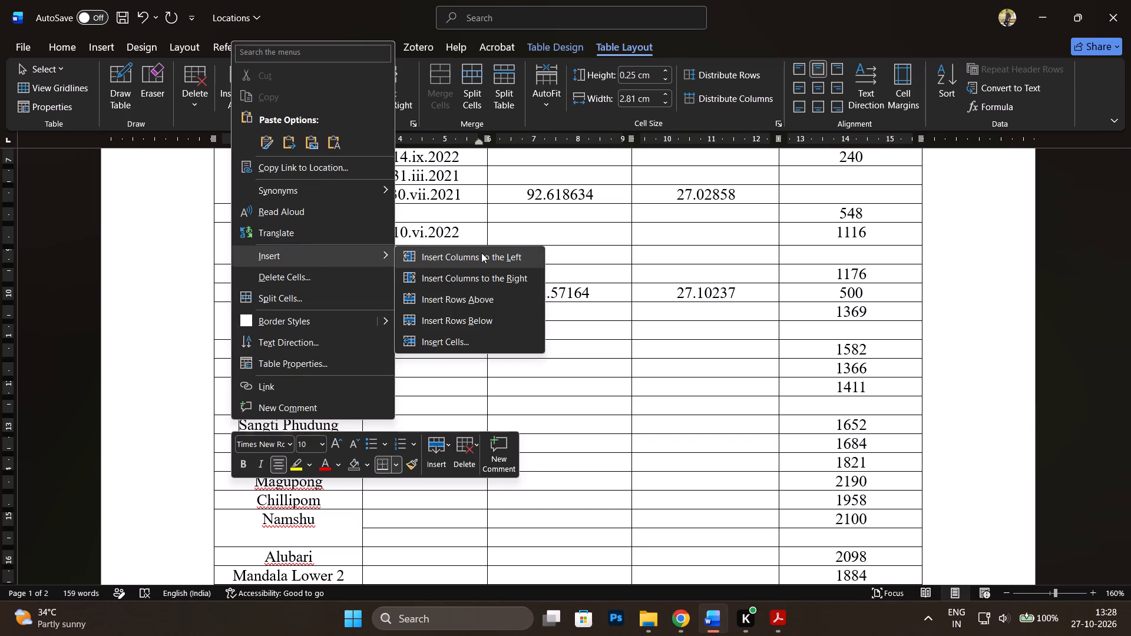
left_click(479, 300)
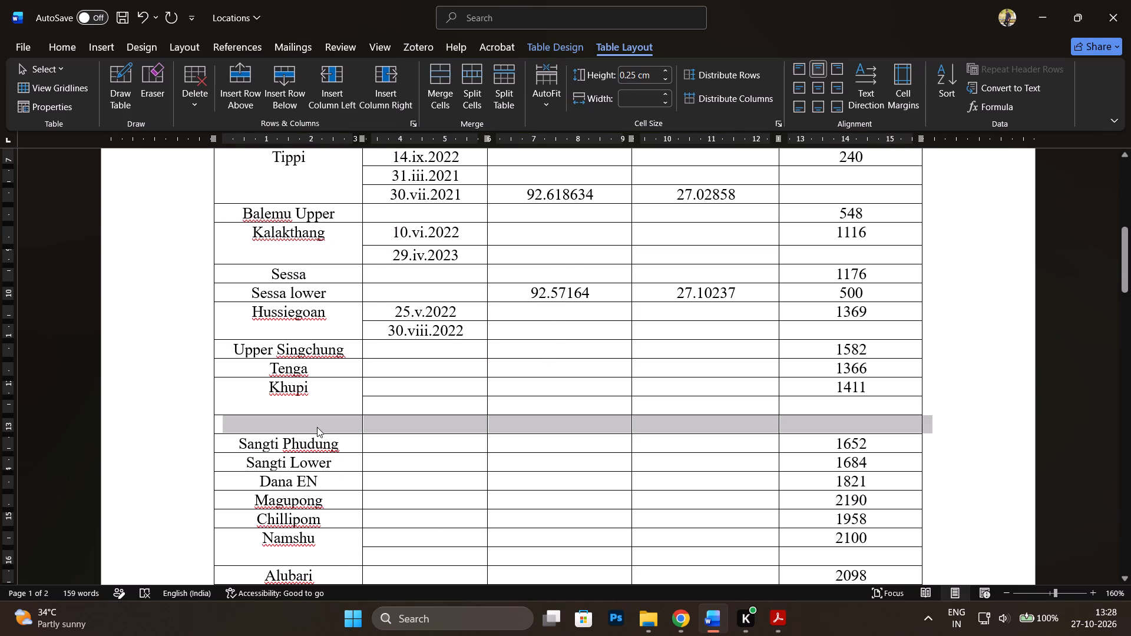
left_click(317, 425)
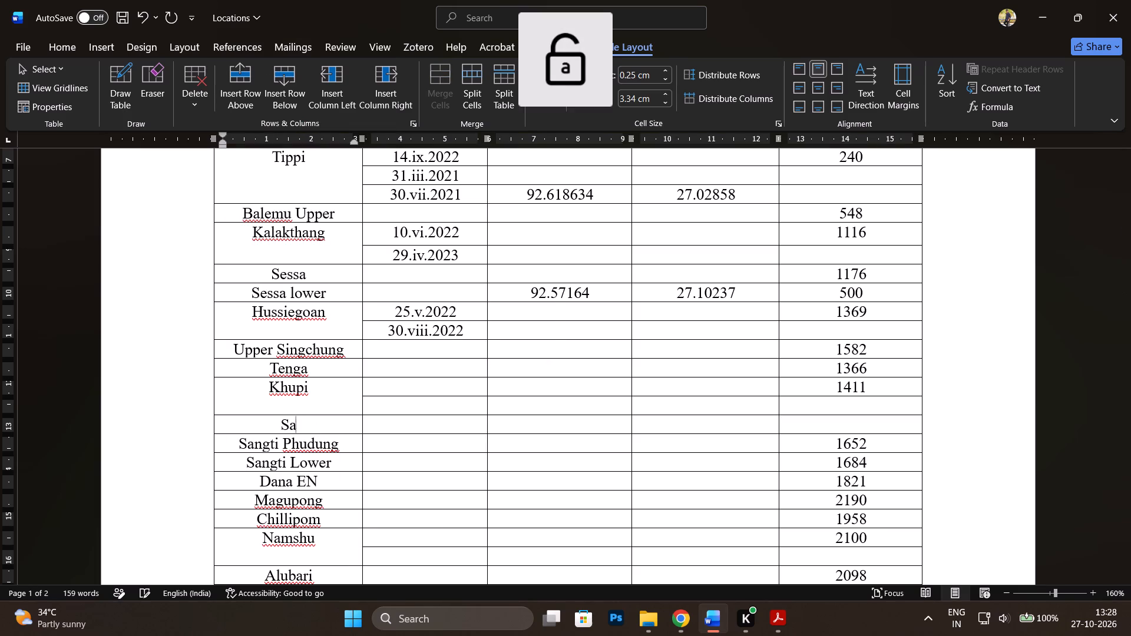
type("ti")
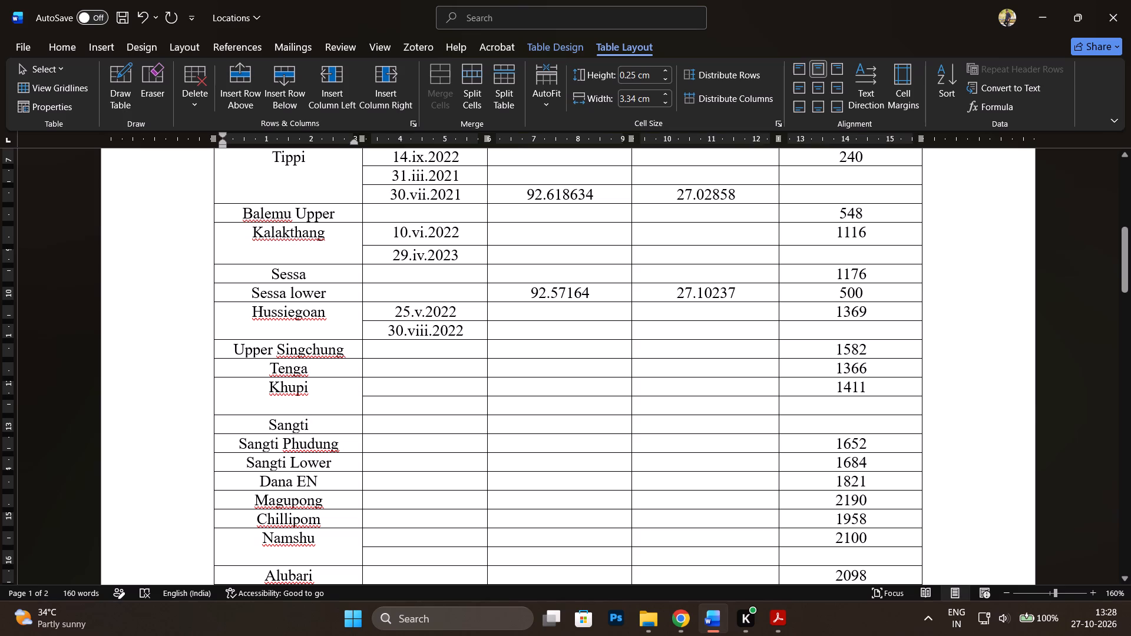
Enter 04.vii.2018 as the date in the new Sangti row.
left_click(384, 419)
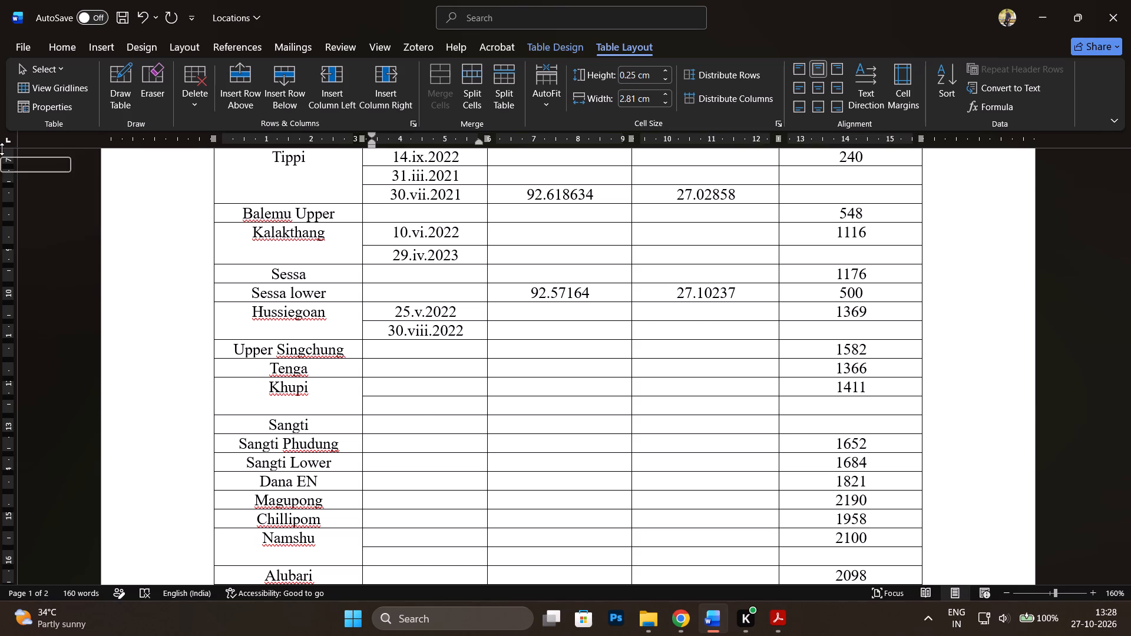
type("04")
key("period")
type("vii")
key("period")
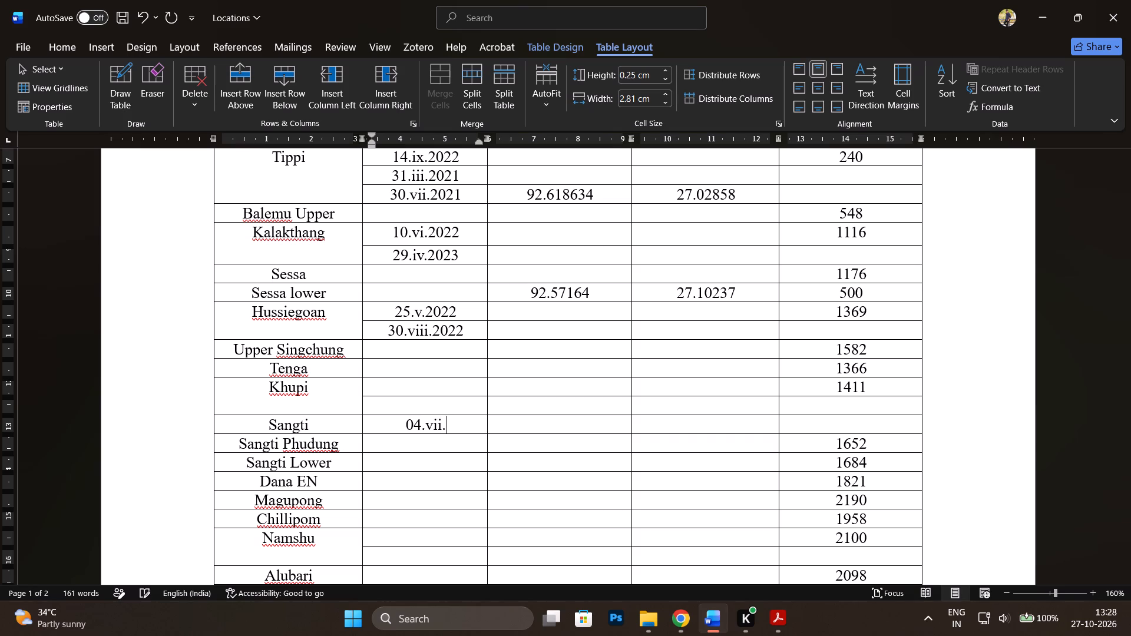
type("2018")
Fill in the Sangti row's coordinates with latitude 92.315 and longitude 27.41083.
key("Tab")
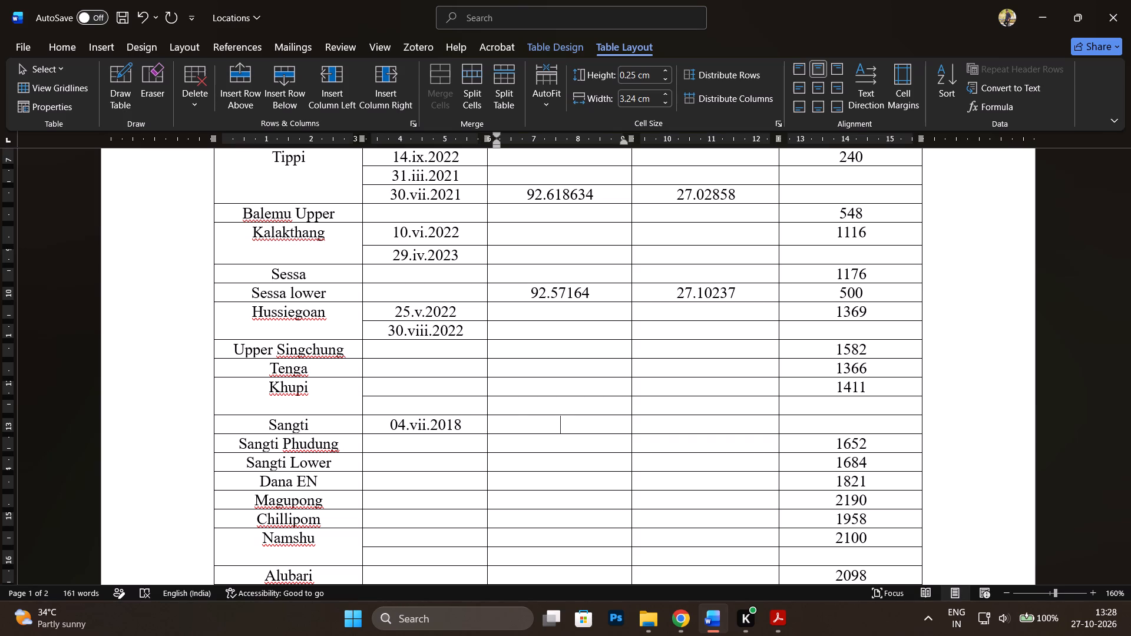
key("9")
type("2.")
type("31")
key("5")
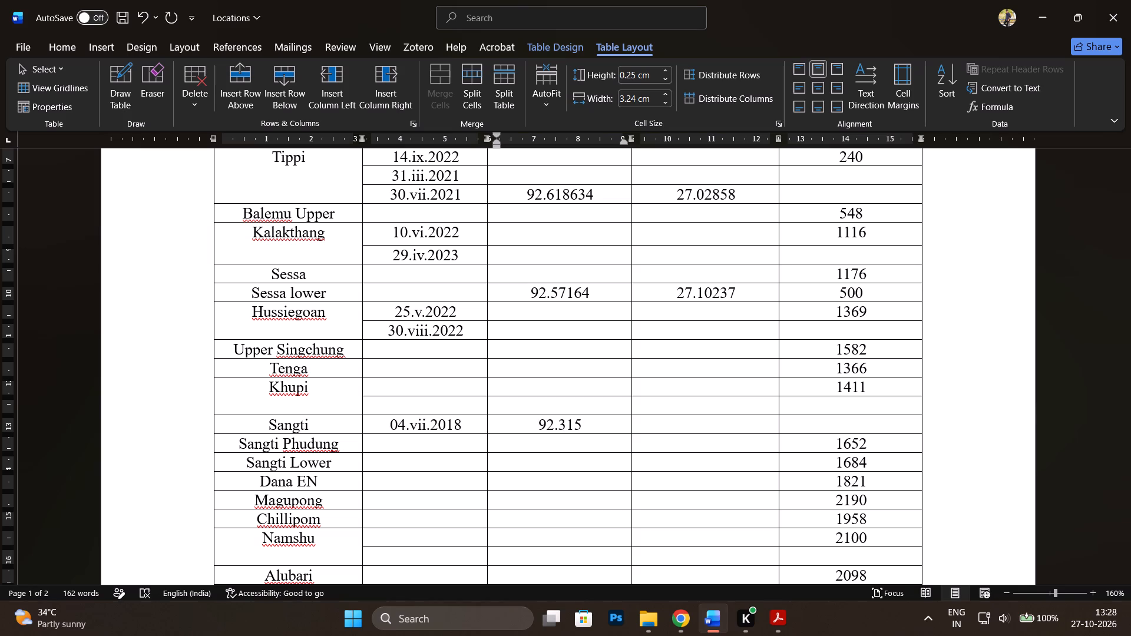
key("Tab")
type("27.")
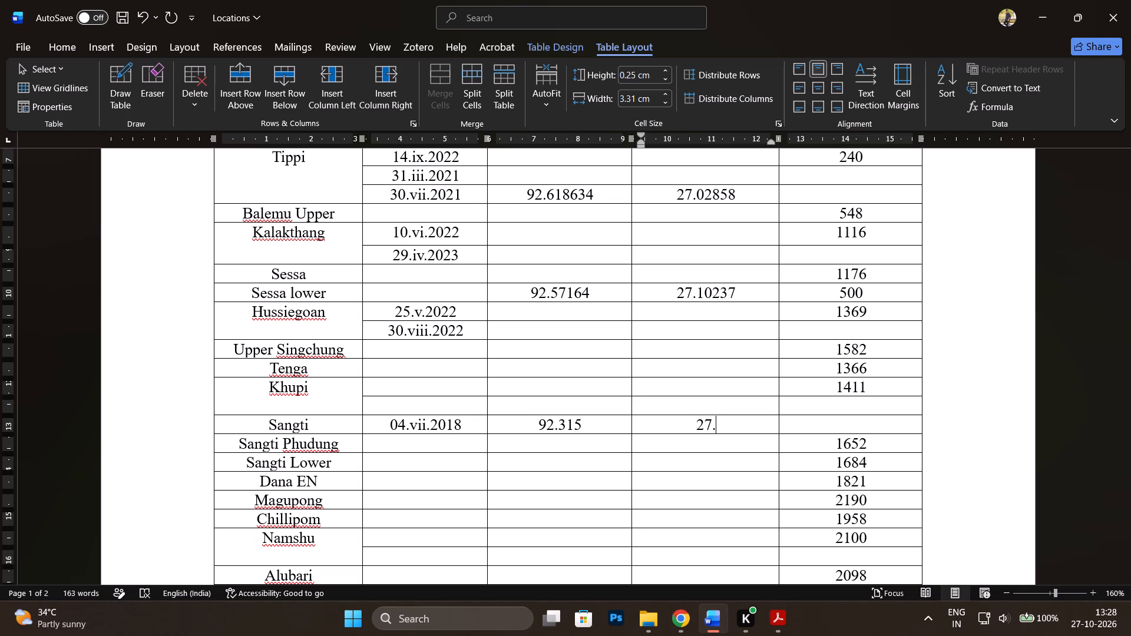
type("410")
key("8")
key("3")
key("Tab")
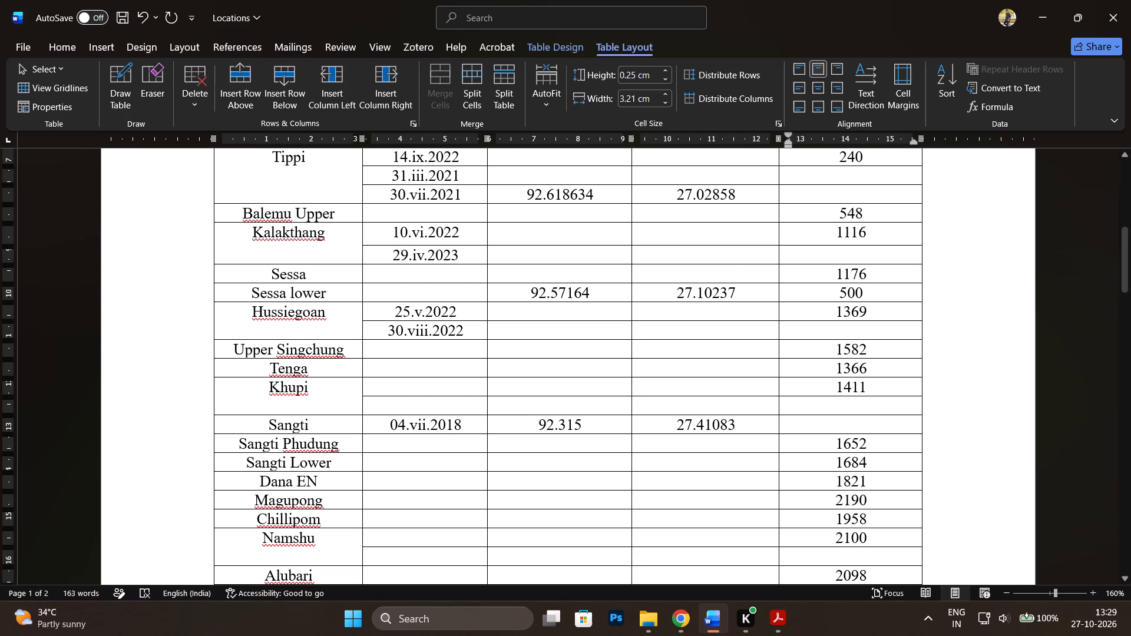
Enter 04.vii.2018 in the empty Date cell under 2.iv.2021 in the first Tenga entry.
scroll(495, 257, "down", 1)
scroll(495, 257, "up", 2)
scroll(495, 261, "down", 1)
scroll(495, 261, "up", 4)
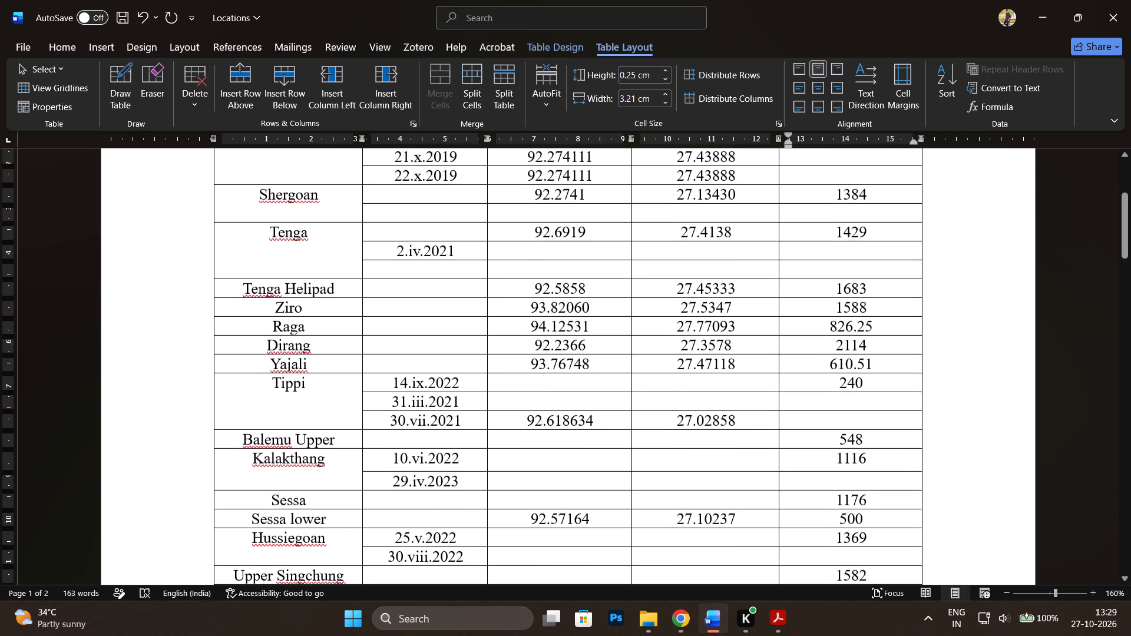
scroll(481, 334, "up", 3)
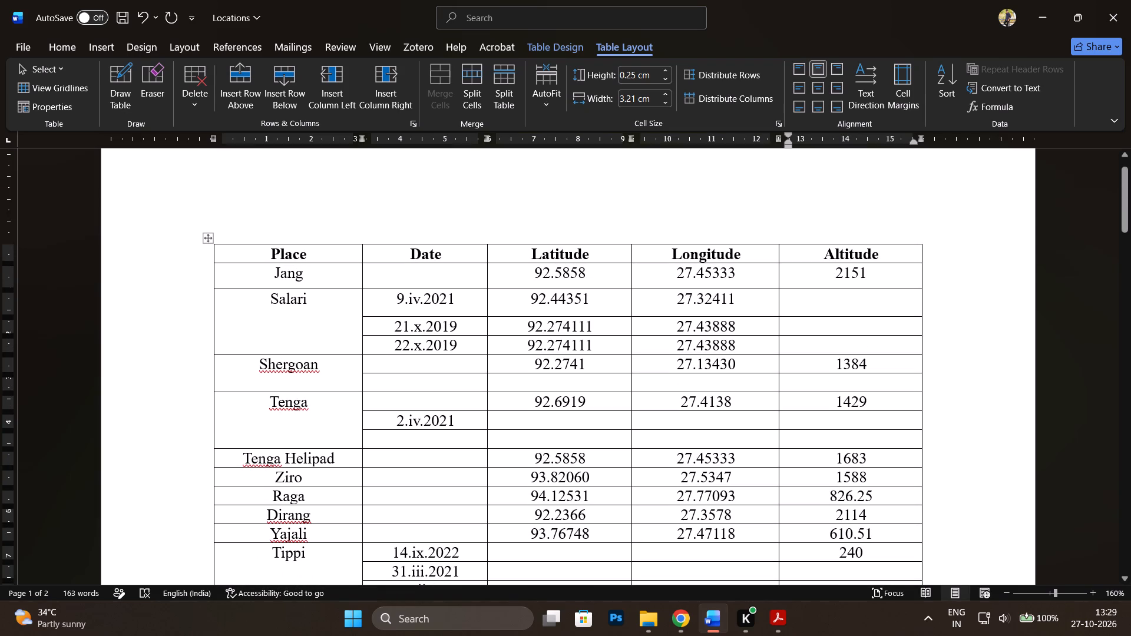
left_click(519, 428)
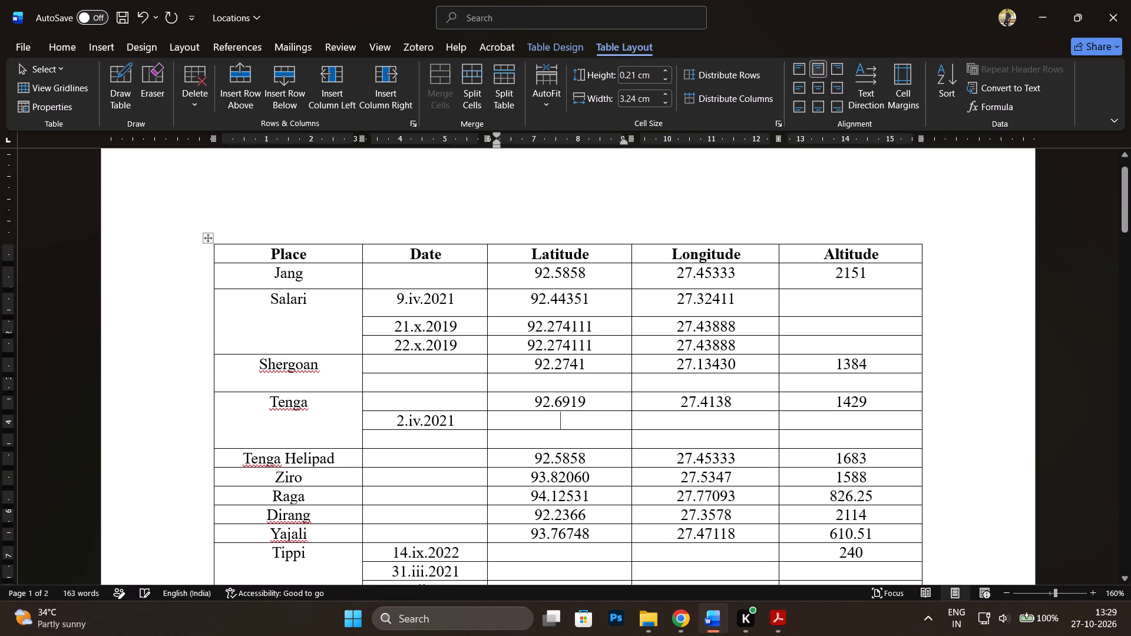
left_click(454, 445)
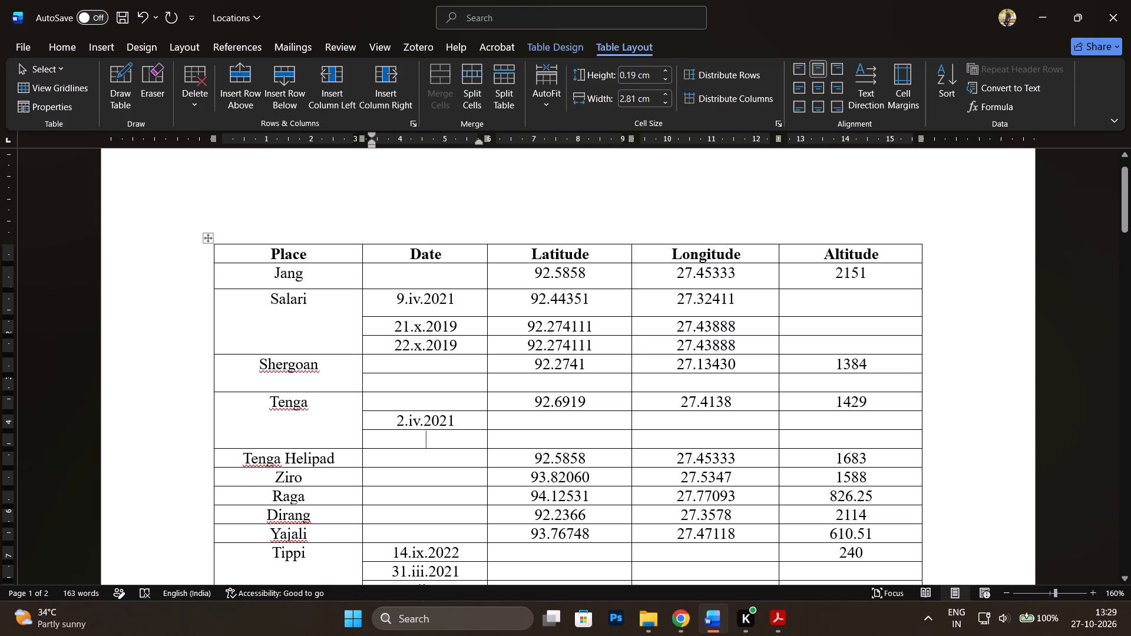
type("04")
key("period")
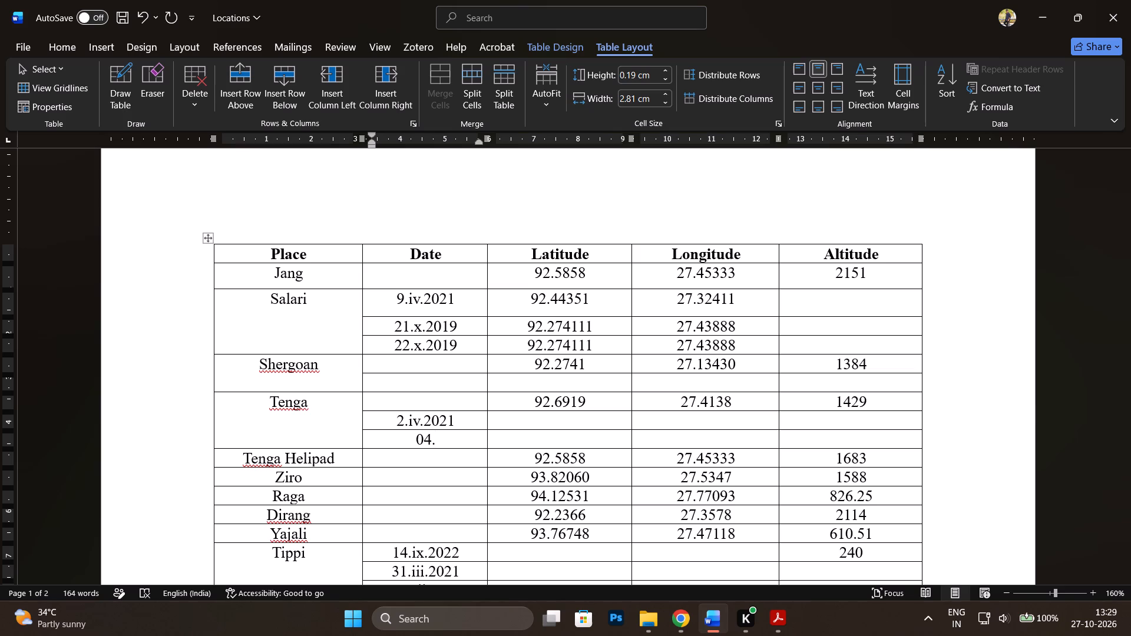
type("vii")
type(".2018")
Add latitude 92.46416 and longitude 27.212822 to Tenga's 04.vii.2018 sub-row.
key("Tab")
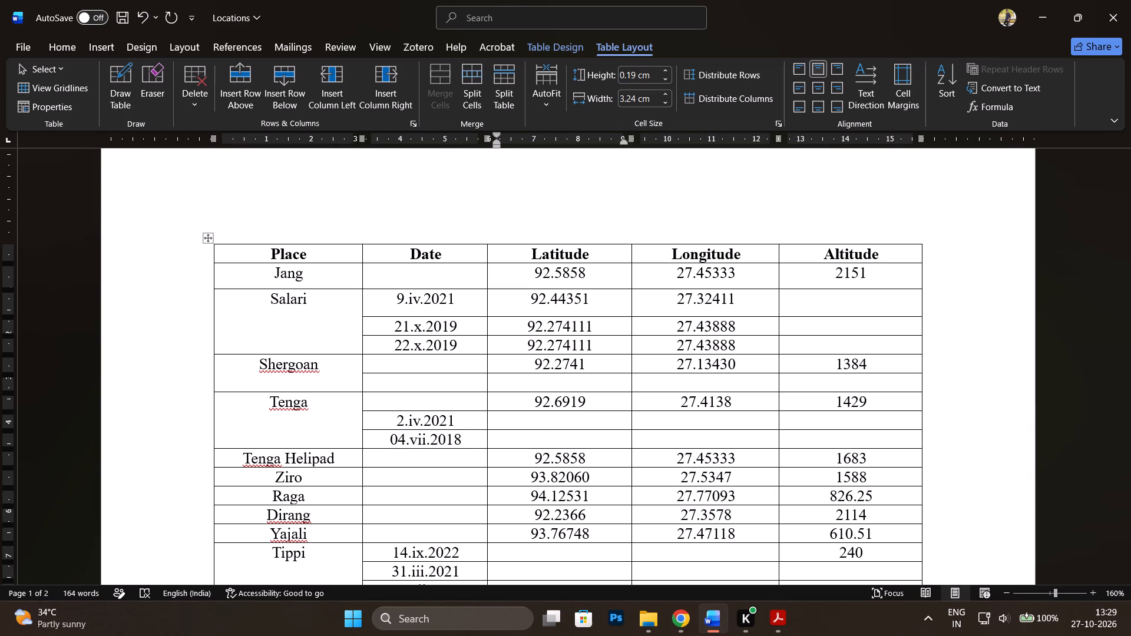
type("91")
key("BackSpace")
type("2.")
key("4")
type("6416")
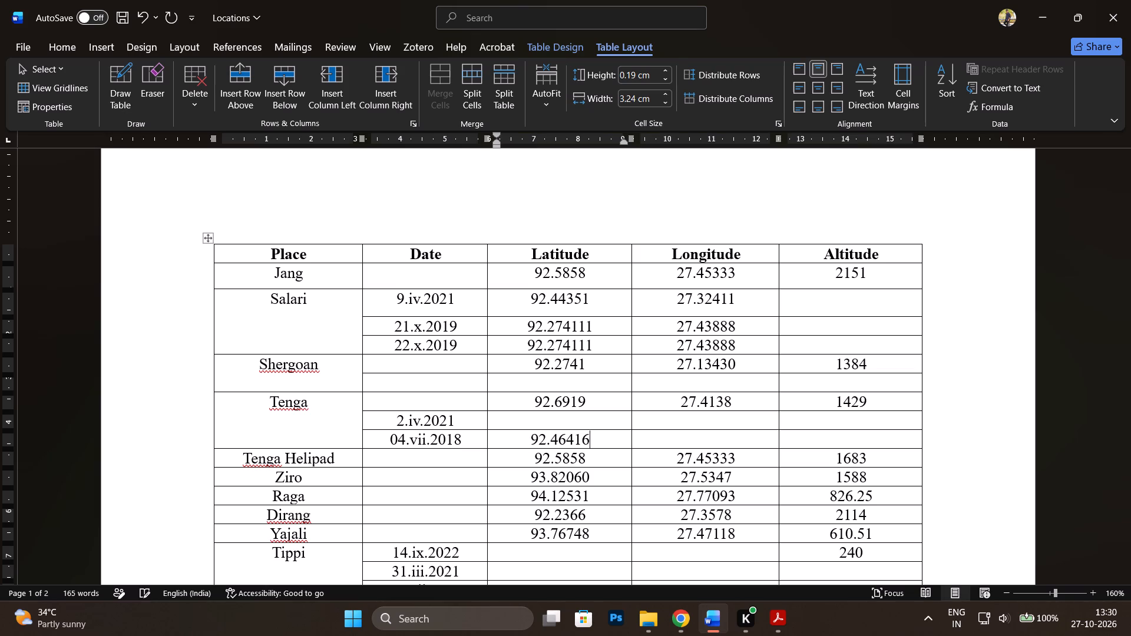
key("Tab")
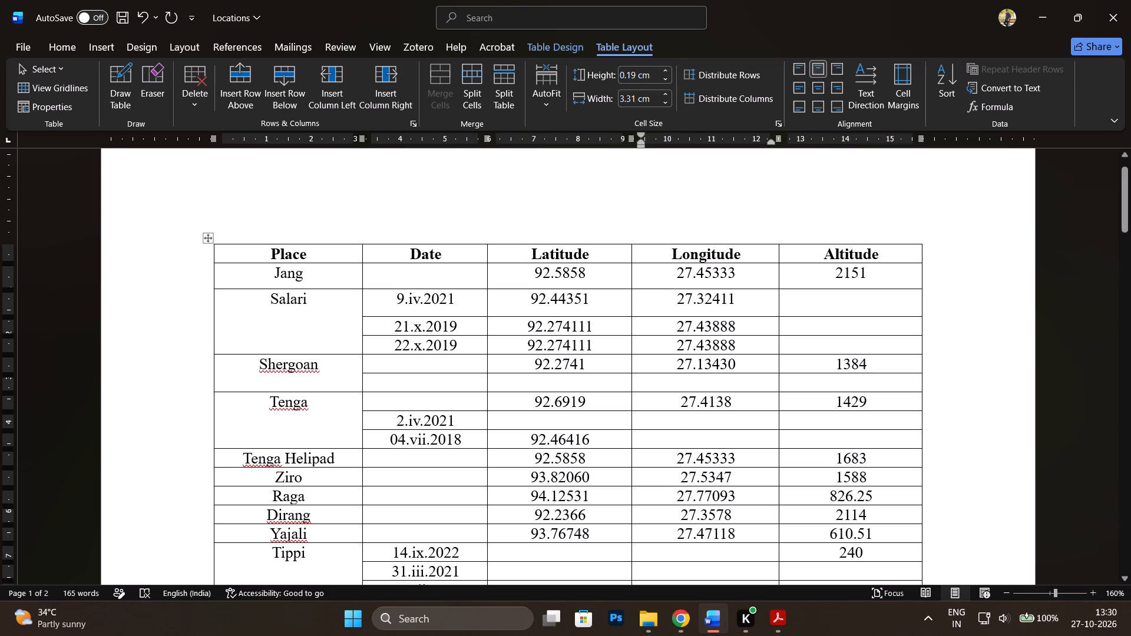
type("27")
type(".2")
key("1")
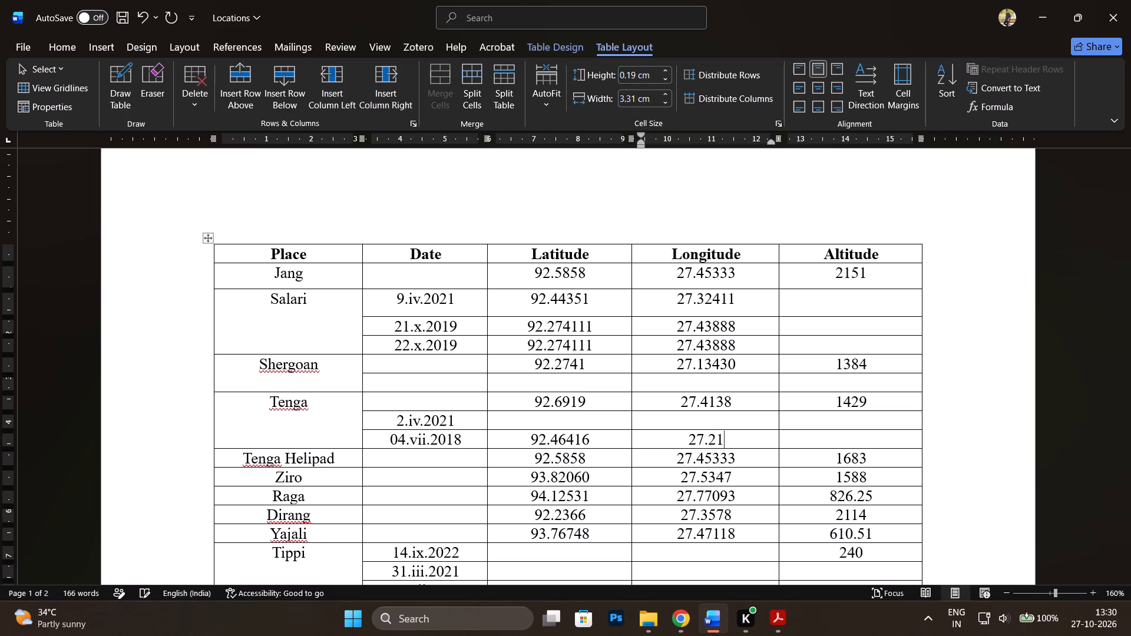
type("2822")
Enter 04.vii.2018 in the Date cell of Shergoan's second sub-row.
left_click(431, 386)
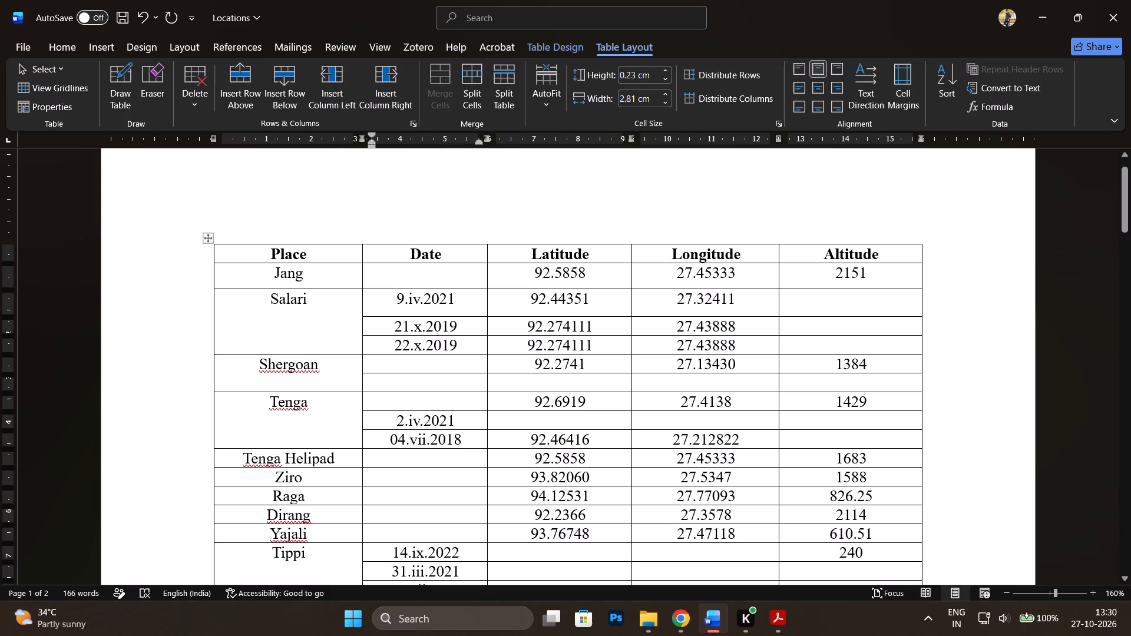
type("04")
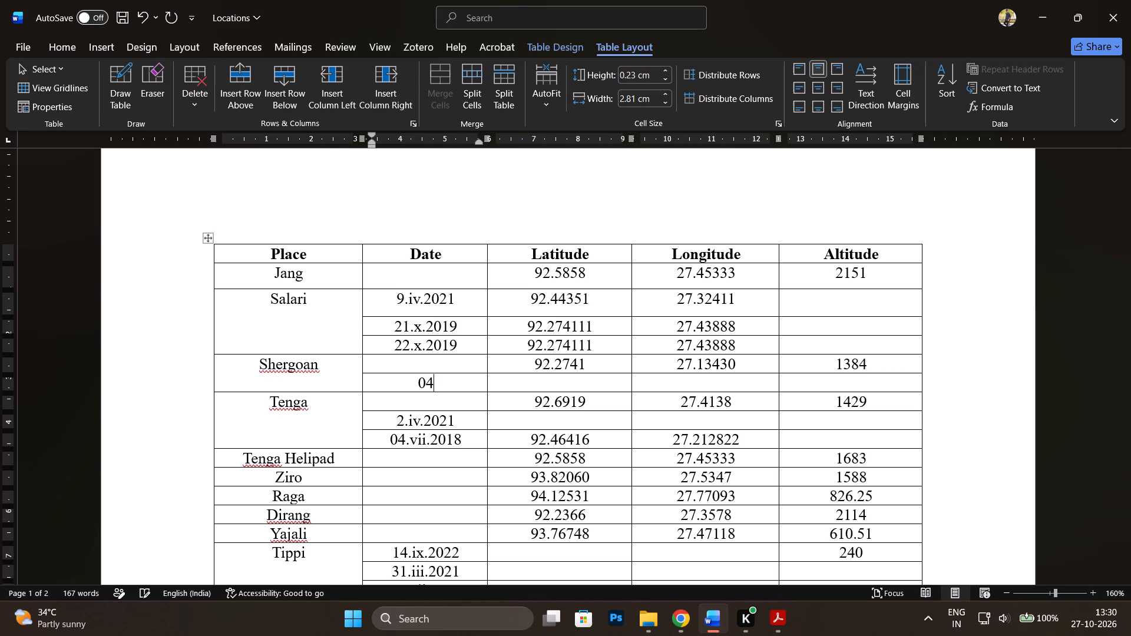
key("period")
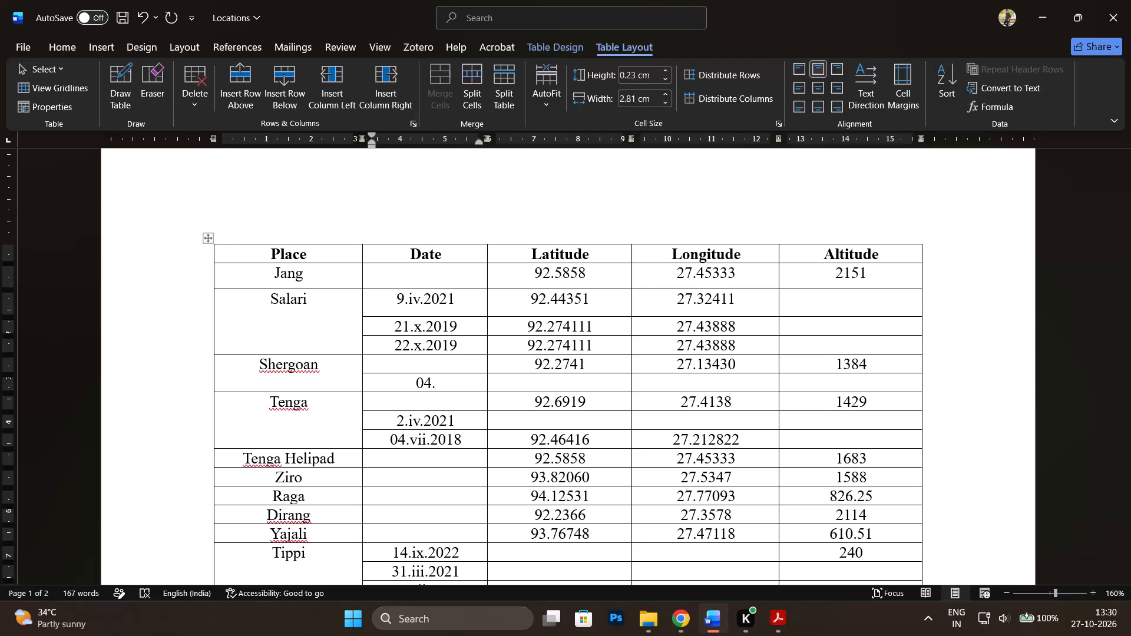
type("vii.")
type("2018")
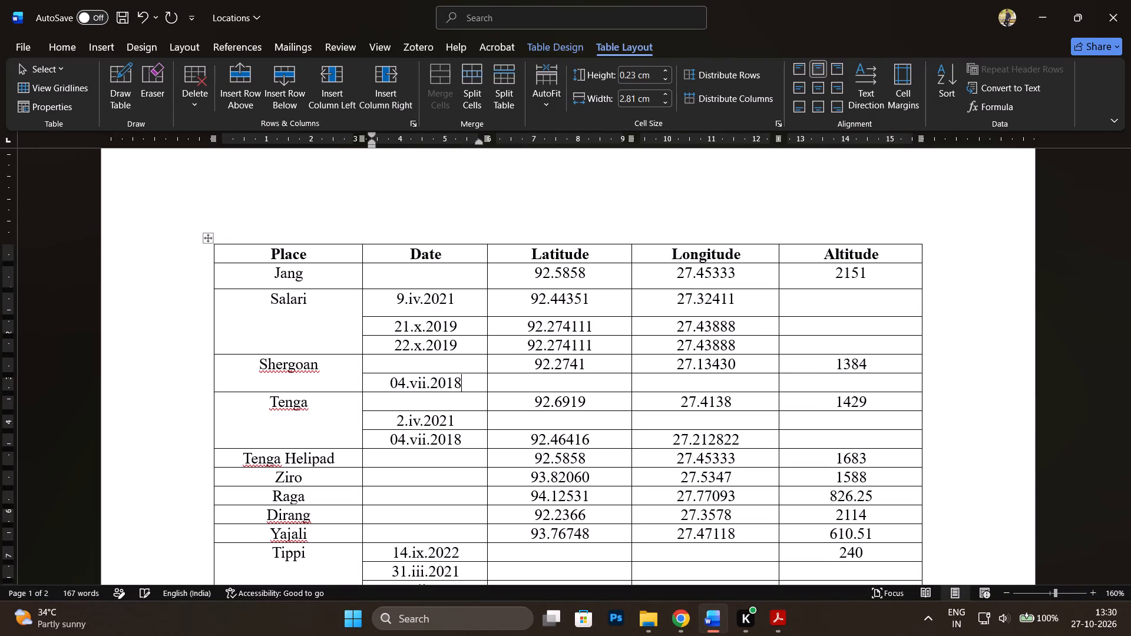
Add latitude 92.2738 and longitude 27.13417 to Shergoan's 04.vii.2018 sub-row.
key("Tab")
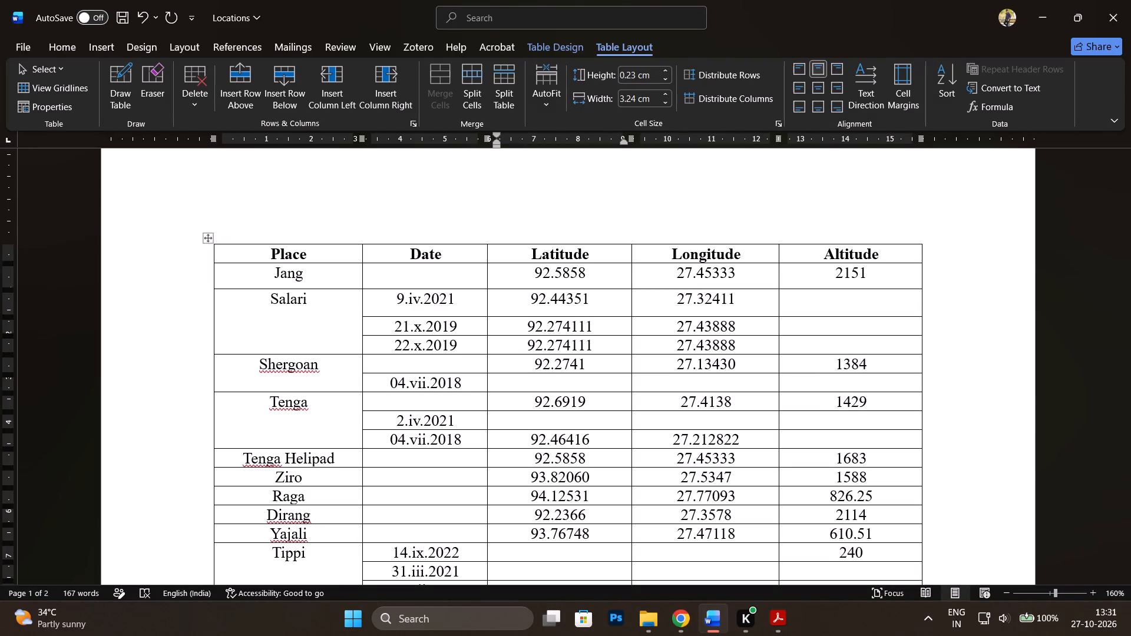
key("9")
type("2.2")
type("738")
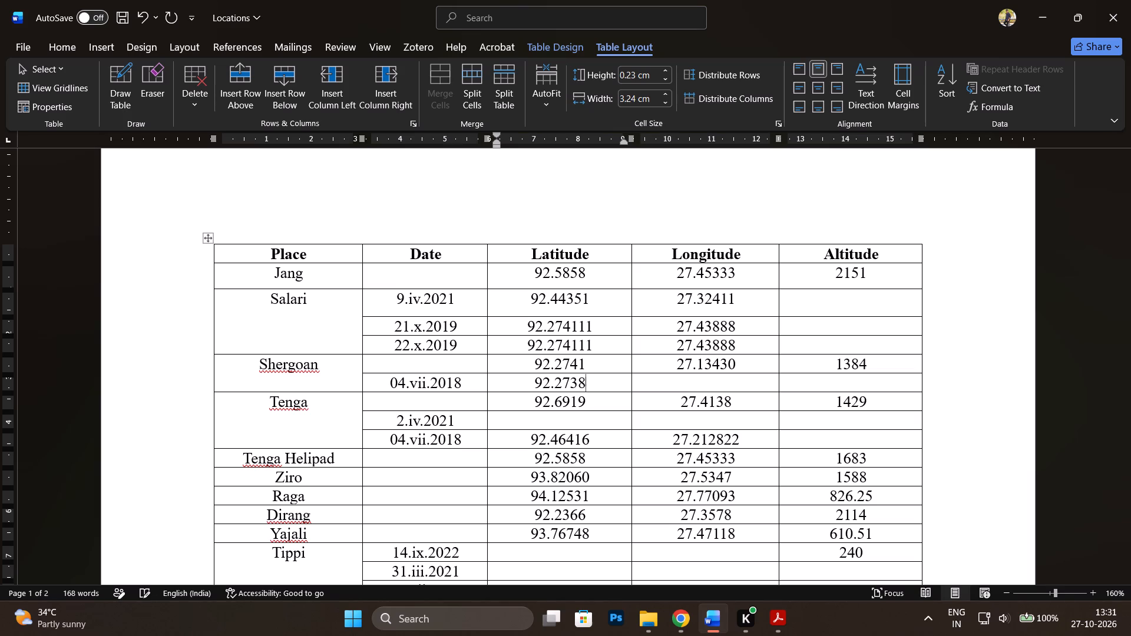
key("Tab")
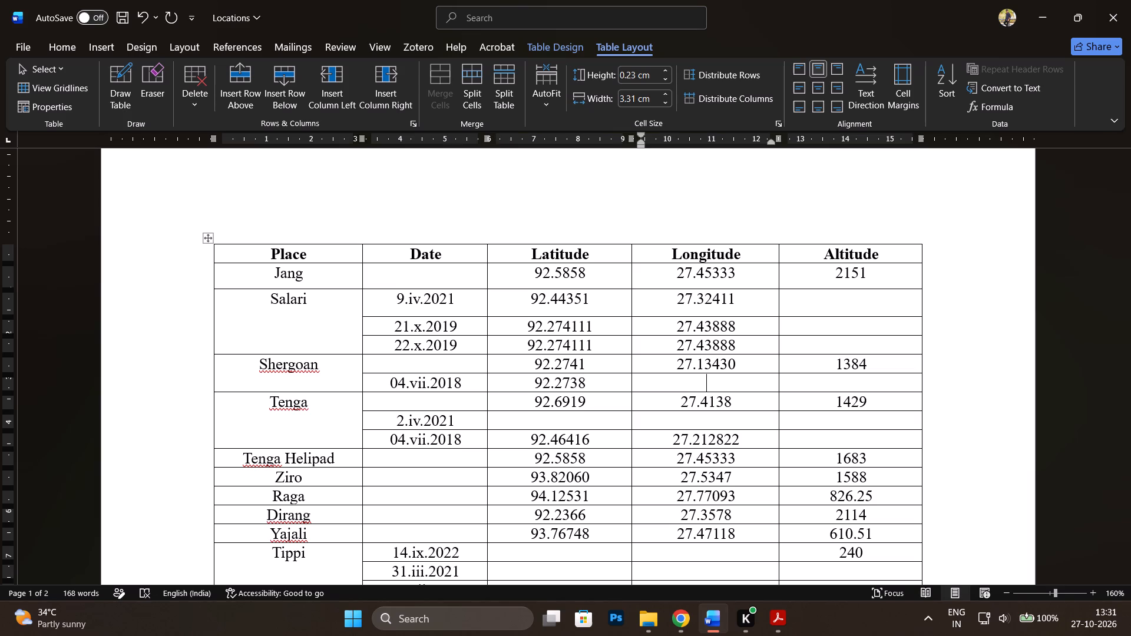
type("27.")
type("13")
type("417")
Look through the Locations table from Shergoan to Baisakhi Lower and back, checking the existing places, dates and coordinates.
scroll(376, 393, "down", 3)
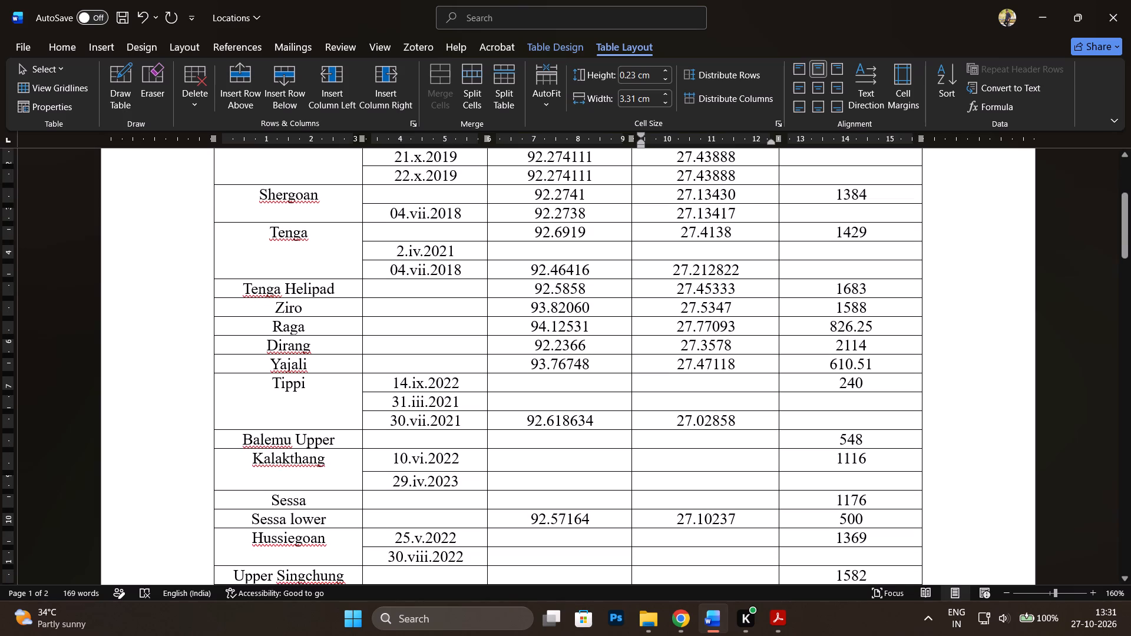
scroll(371, 387, "down", 5)
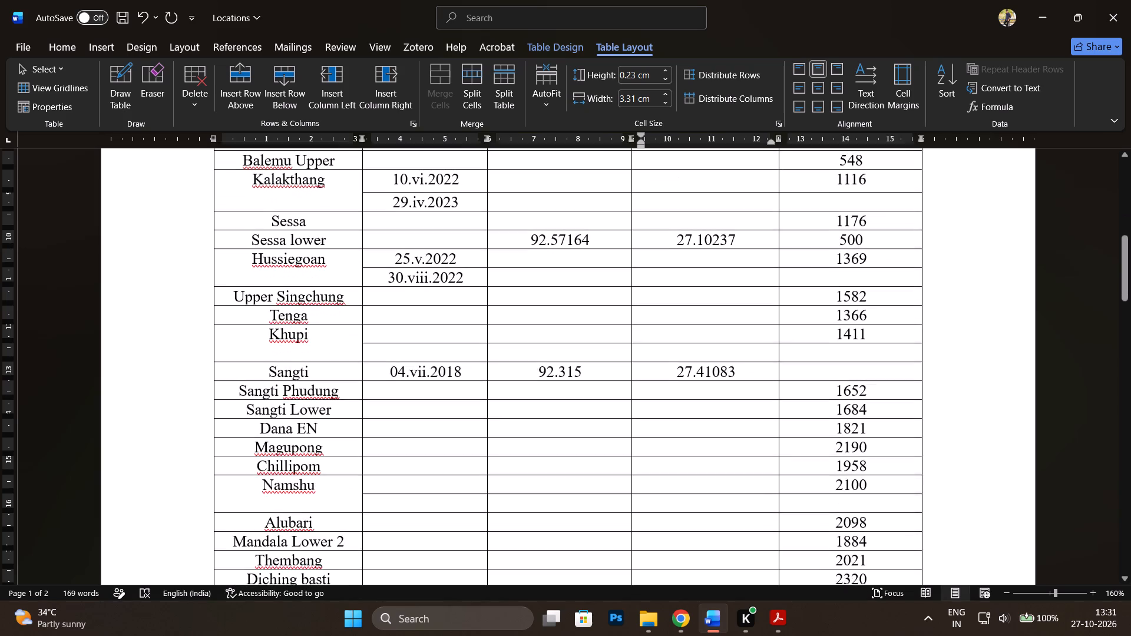
scroll(383, 498, "down", 1)
scroll(383, 499, "up", 1)
scroll(383, 499, "down", 6)
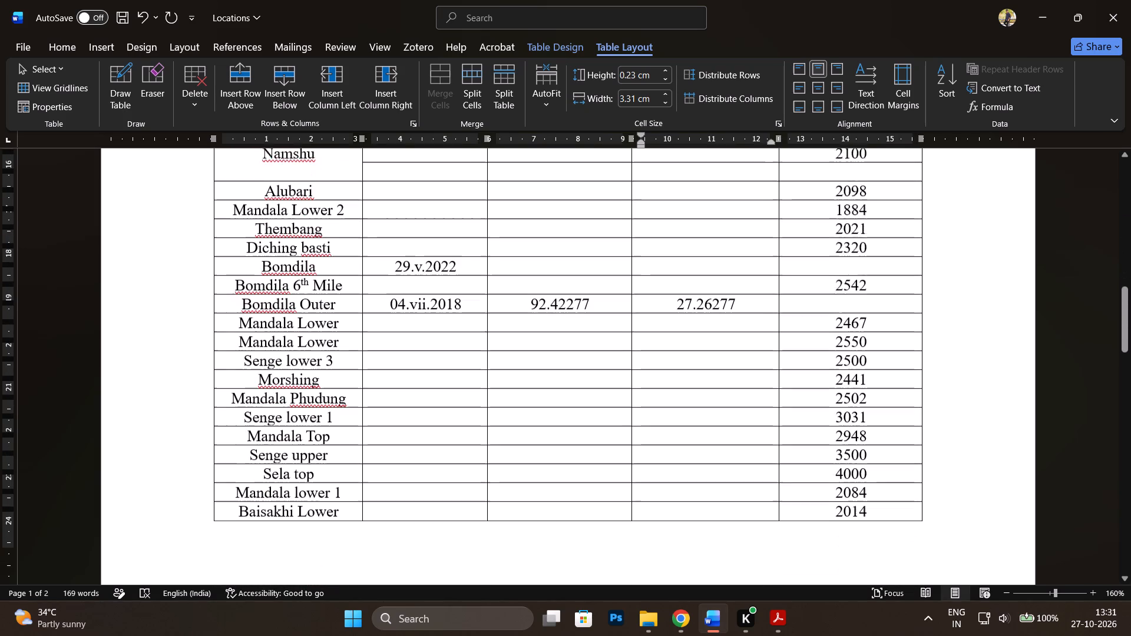
scroll(384, 497, "up", 8)
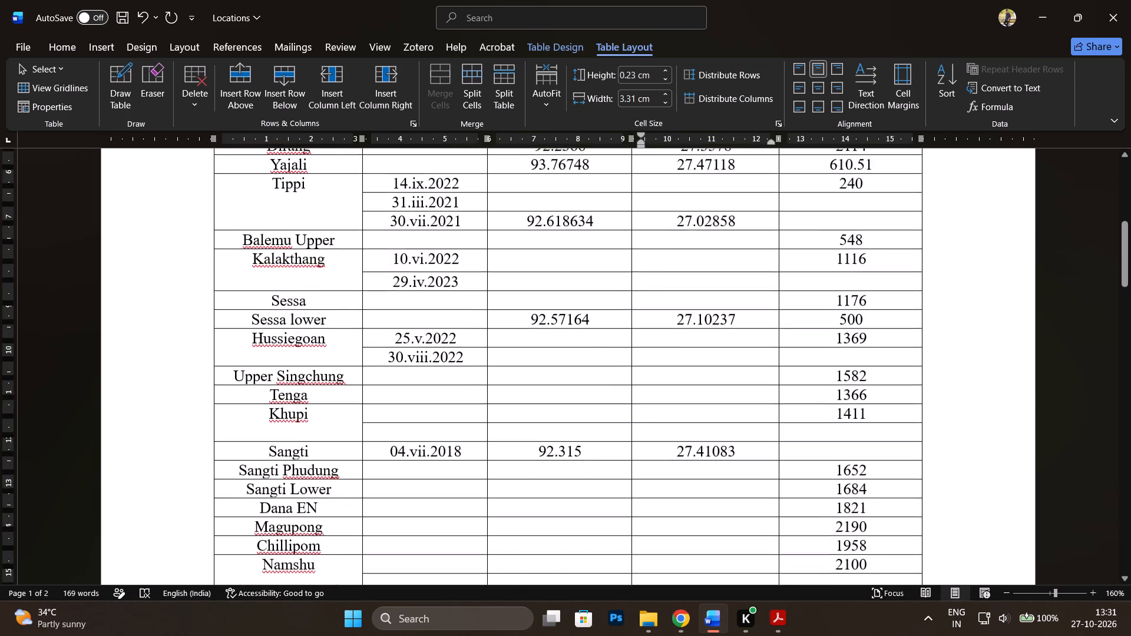
scroll(385, 496, "up", 3)
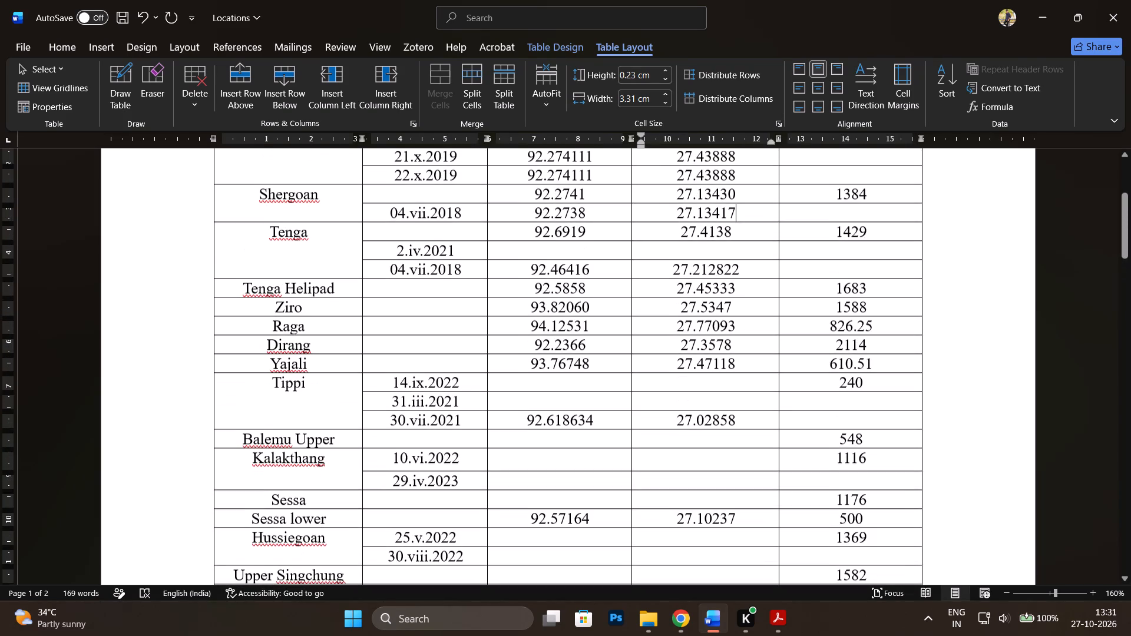
scroll(386, 498, "up", 1)
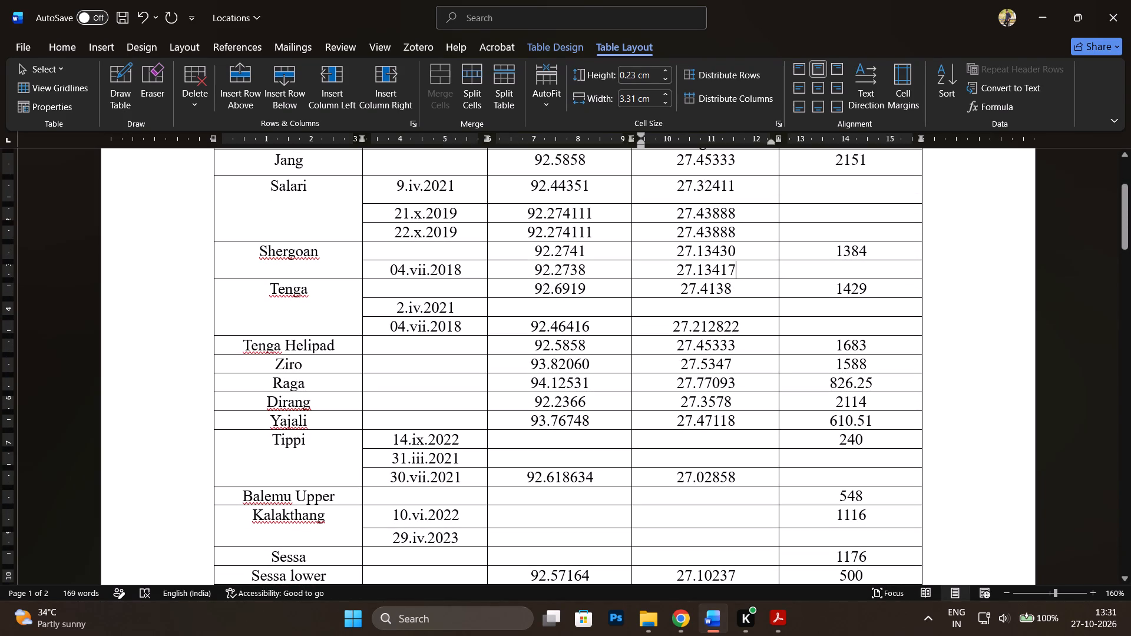
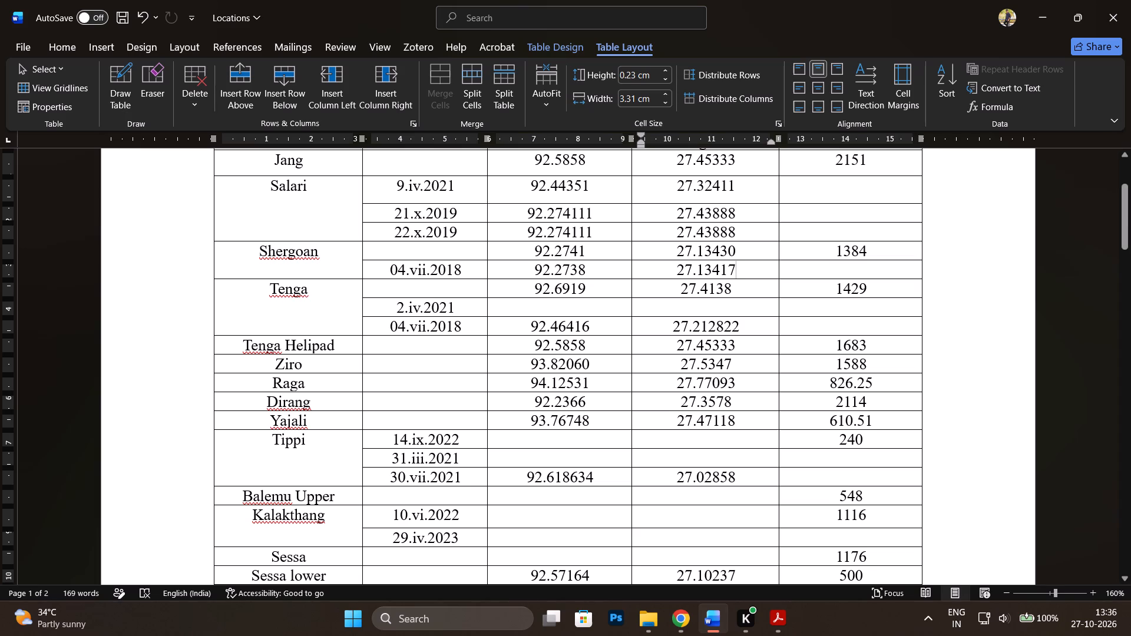
Add Helipad as a location in the first empty row below Dichinggoan.
scroll(501, 493, "down", 17)
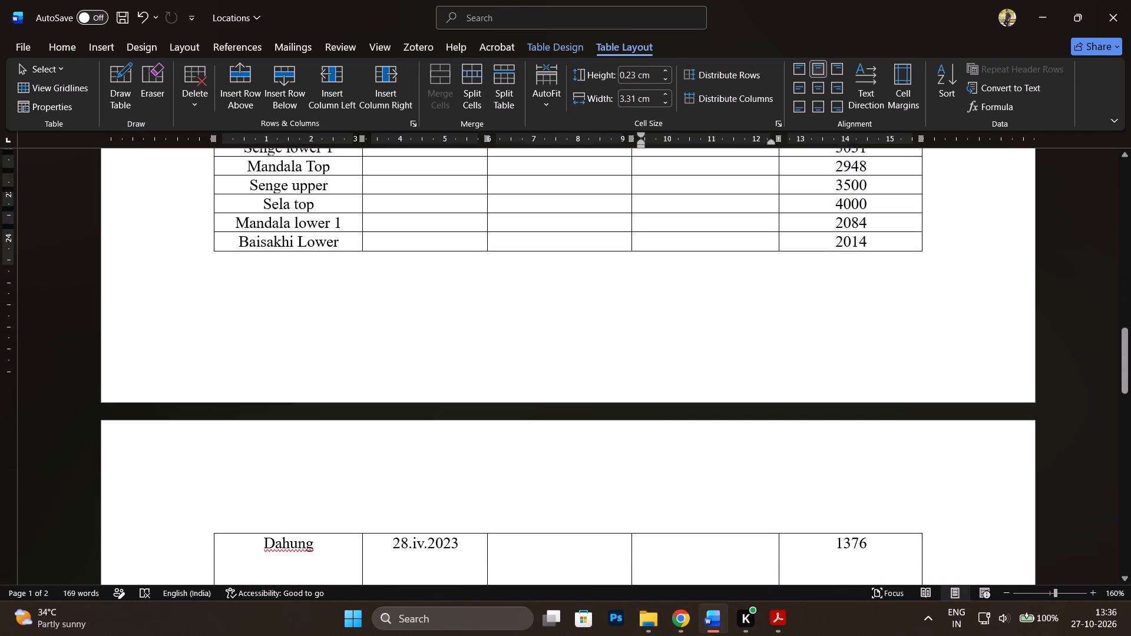
scroll(416, 490, "down", 3)
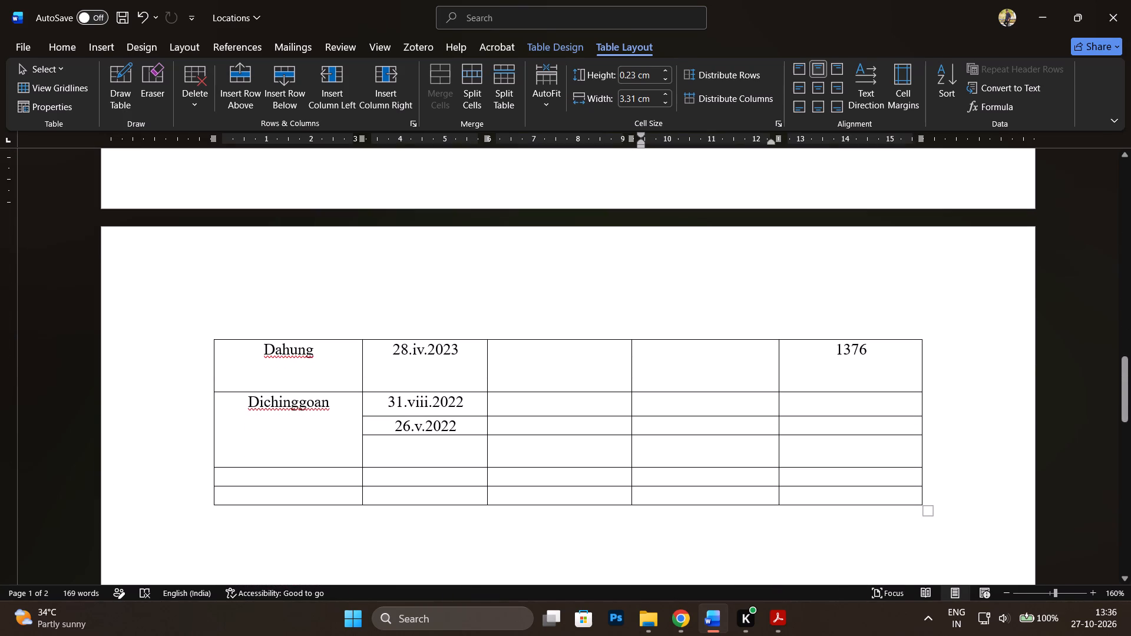
left_click(316, 479)
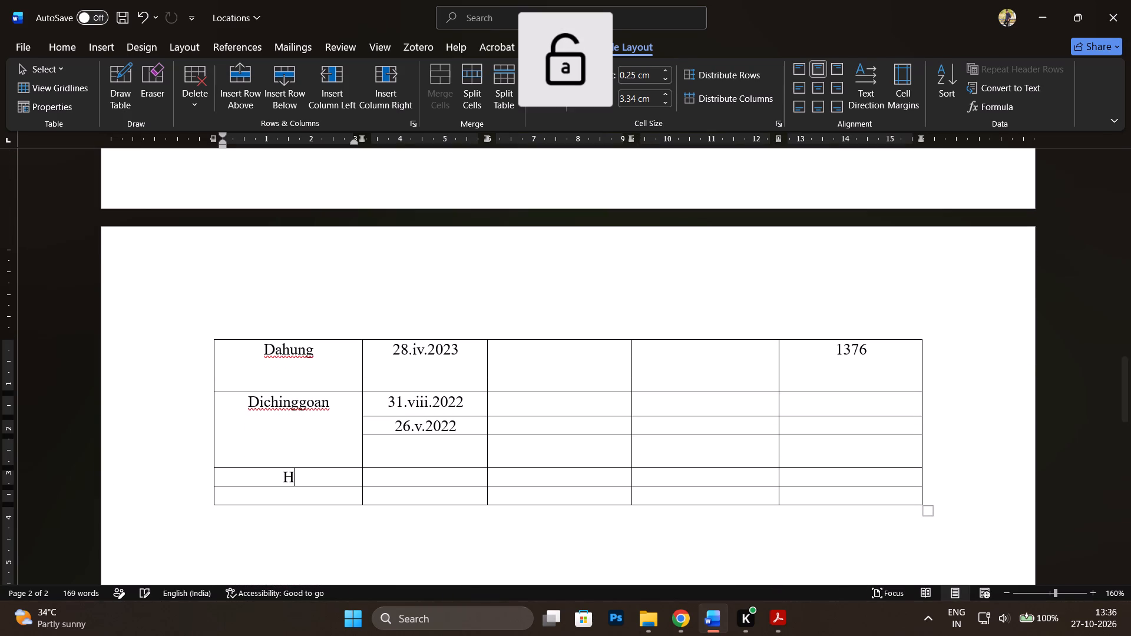
type("elipad")
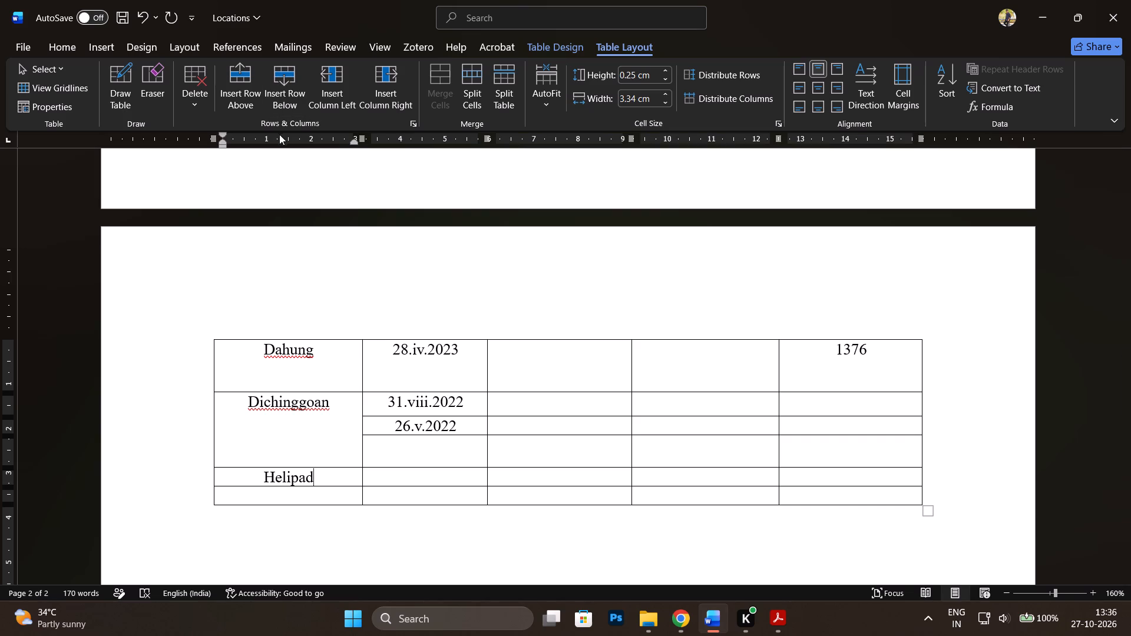
Draw a horizontal divider splitting the Helipad row into two sub-rows from the date column through the last column.
left_click(117, 90)
left_click_drag(361, 476, 813, 476)
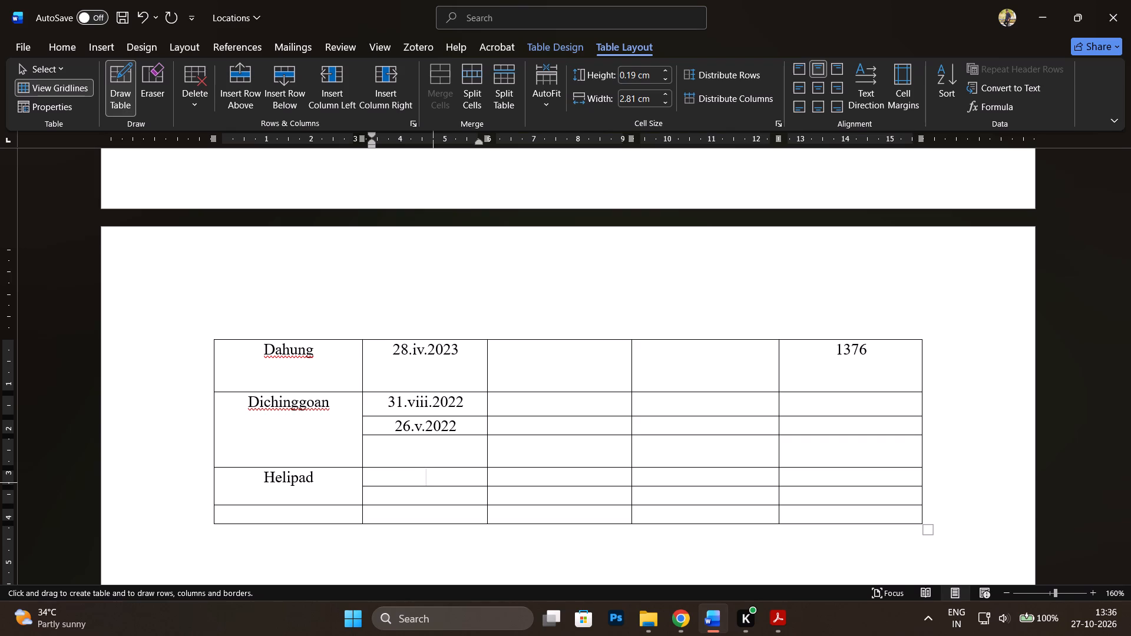
Enter 3.iv.2021 in the date cell of Helipad's first sub-row.
key("3")
key("period")
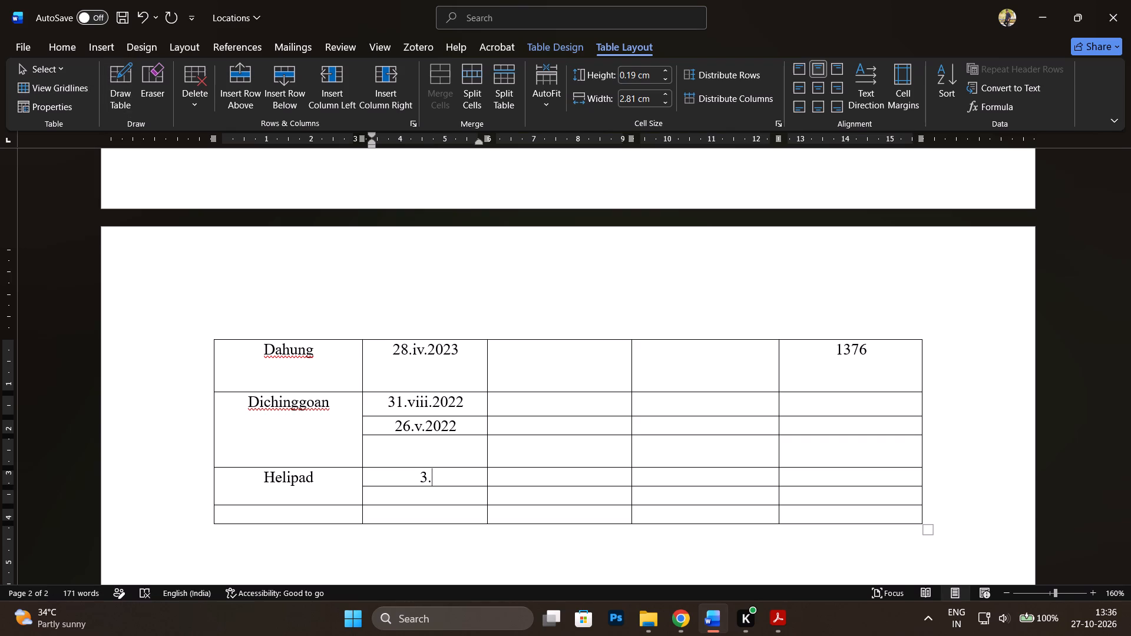
type("iv")
type(".20")
type("21")
Add latitude 92.50227 and longitude 27.20274 to Helipad's 3.iv.2021 sub-row.
key("Tab")
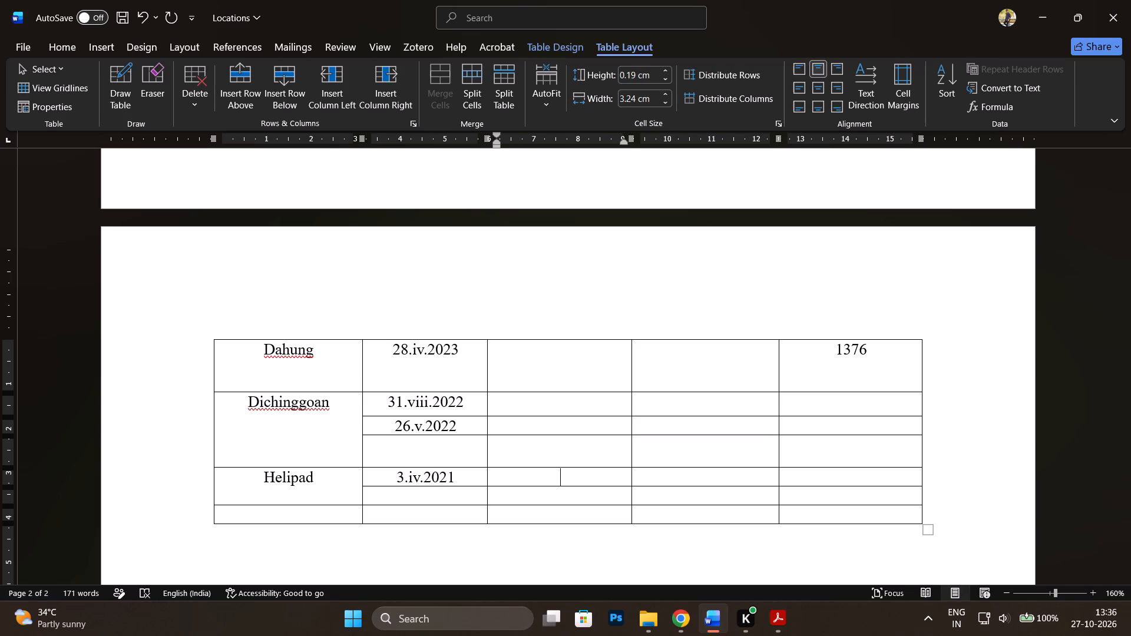
type("92.")
key("period")
key("BackSpace")
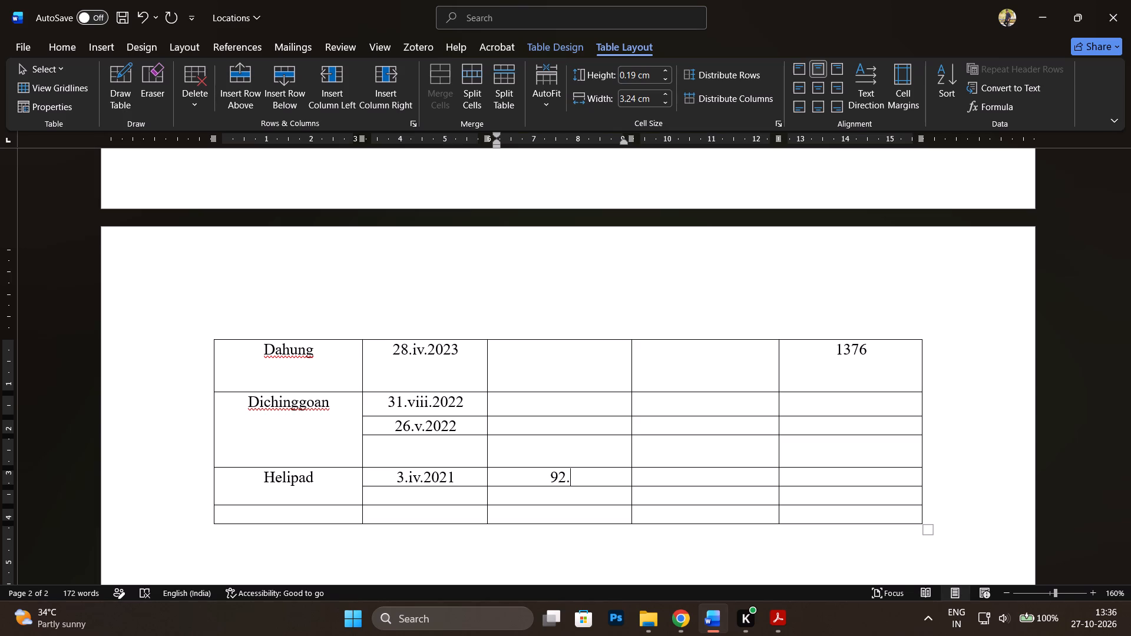
type("50227")
key("Right")
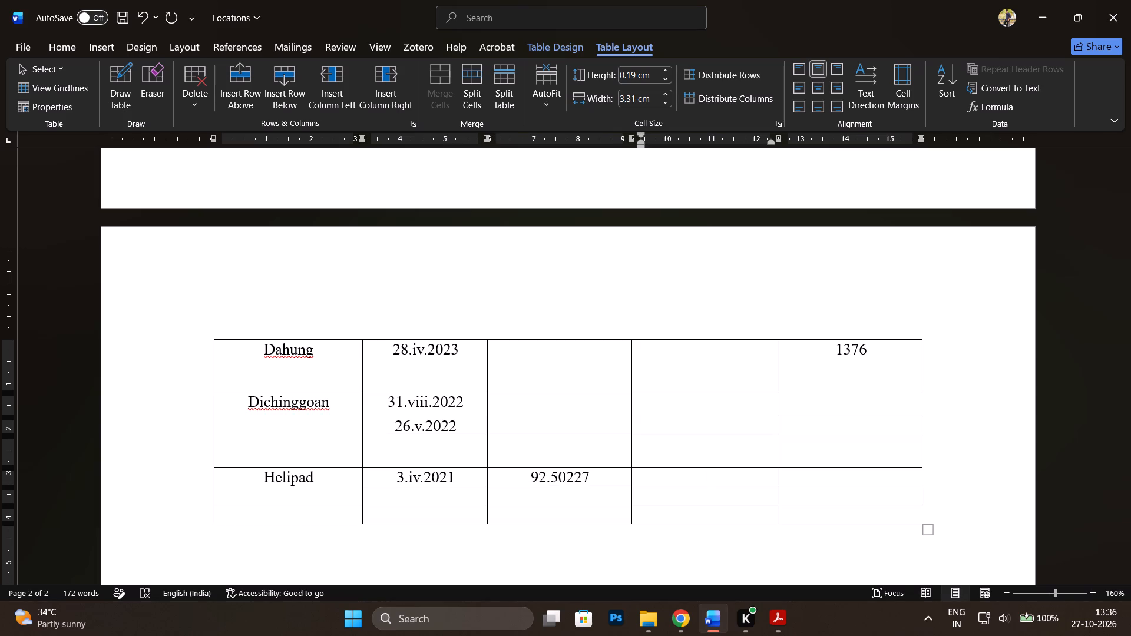
type("27")
key("period")
type("2027")
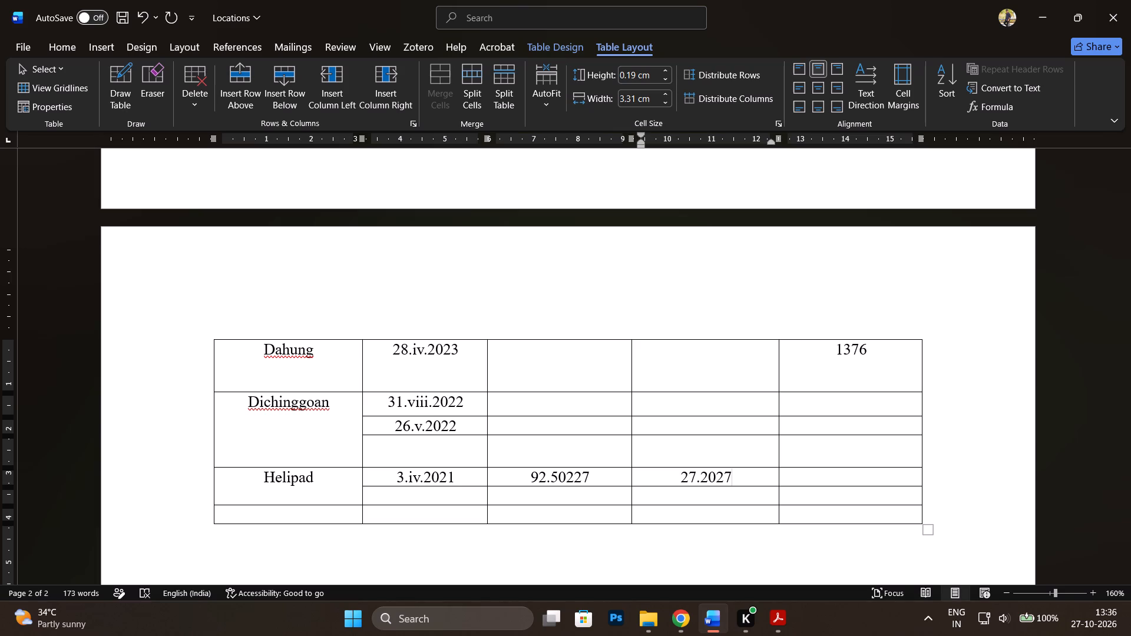
key("4")
key("Right")
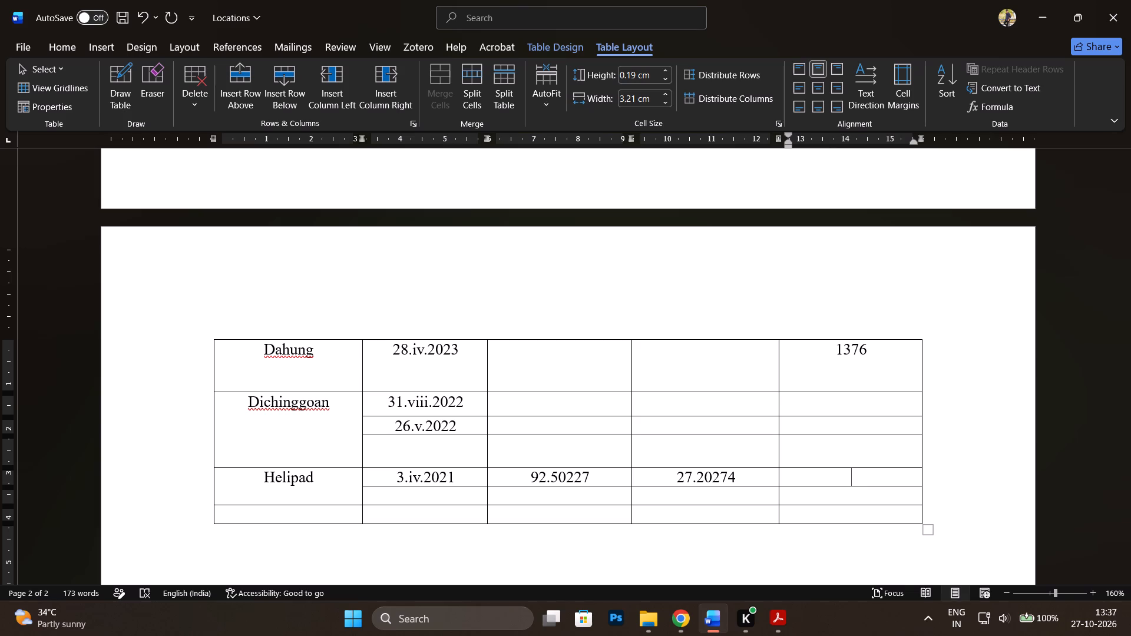